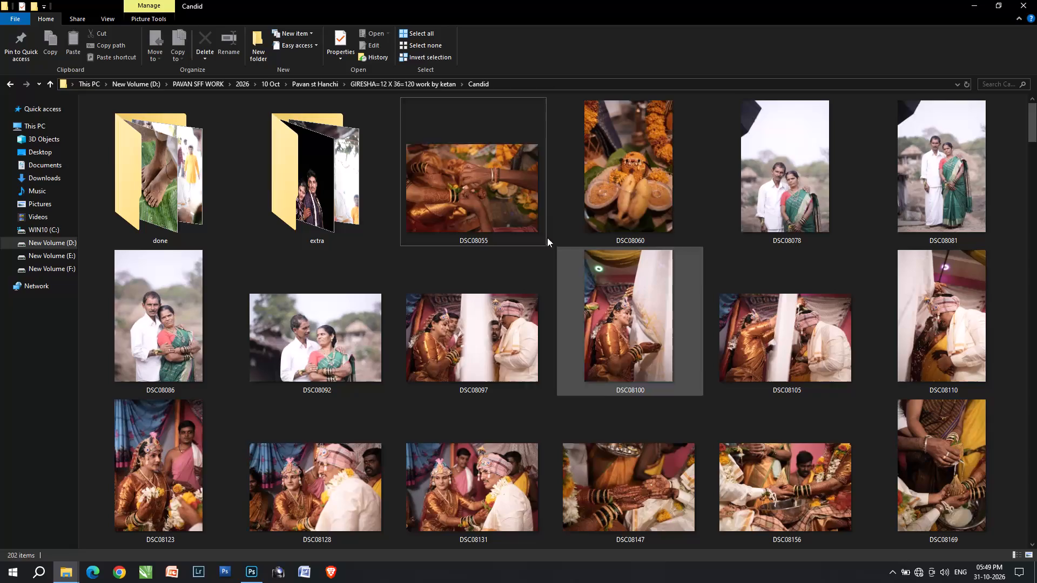
Go up from the Candid folder to its parent and open the 02 Wedding folder.
click(650, 189)
key(BackSpace)
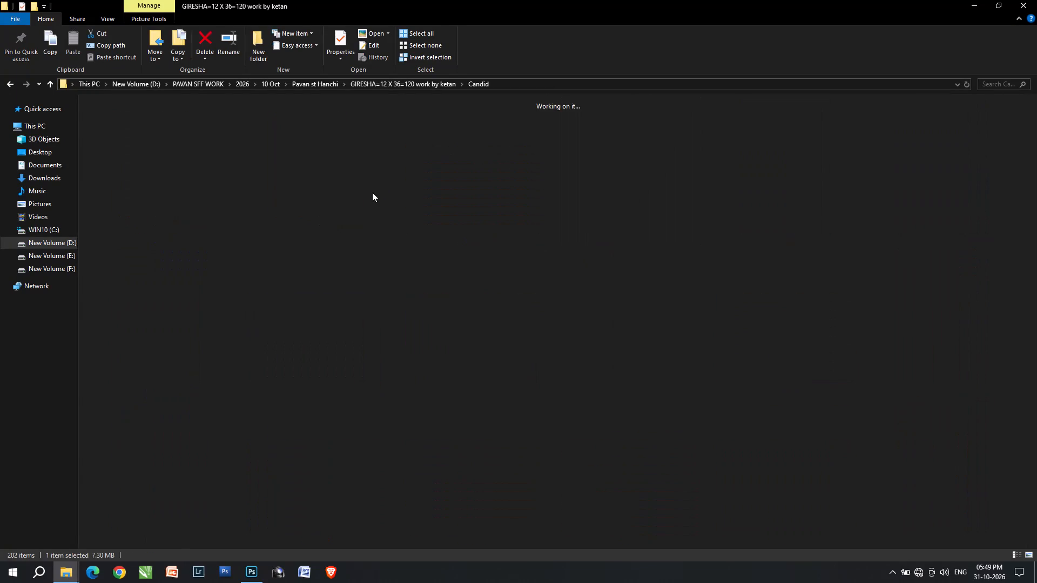
double_click(348, 192)
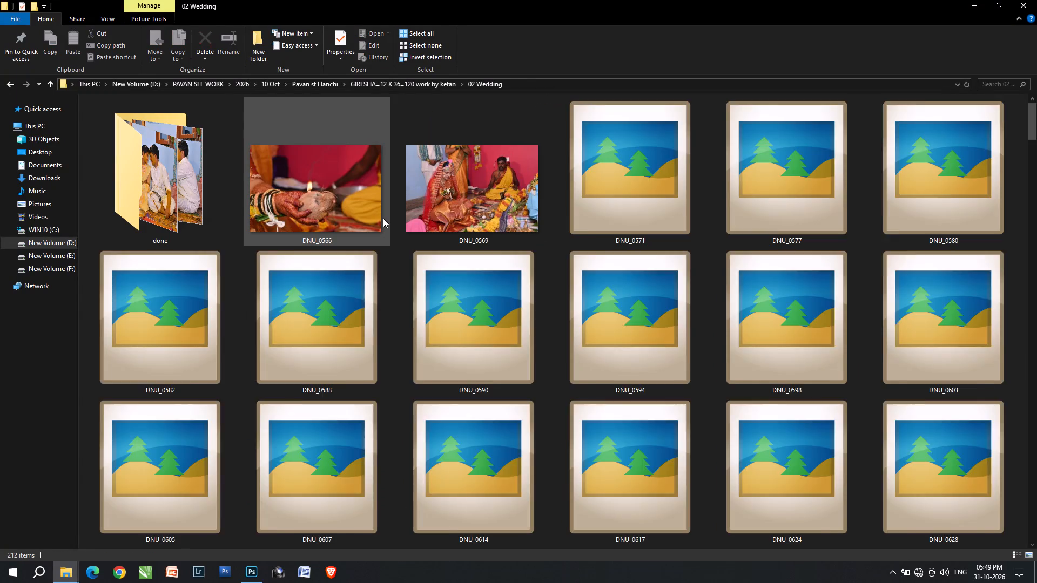
Select the three wedding photos DNU_0566, DNU_0569 and DNU_0571 and bring them together into Photoshop, where 58.psd is open.
click(356, 218)
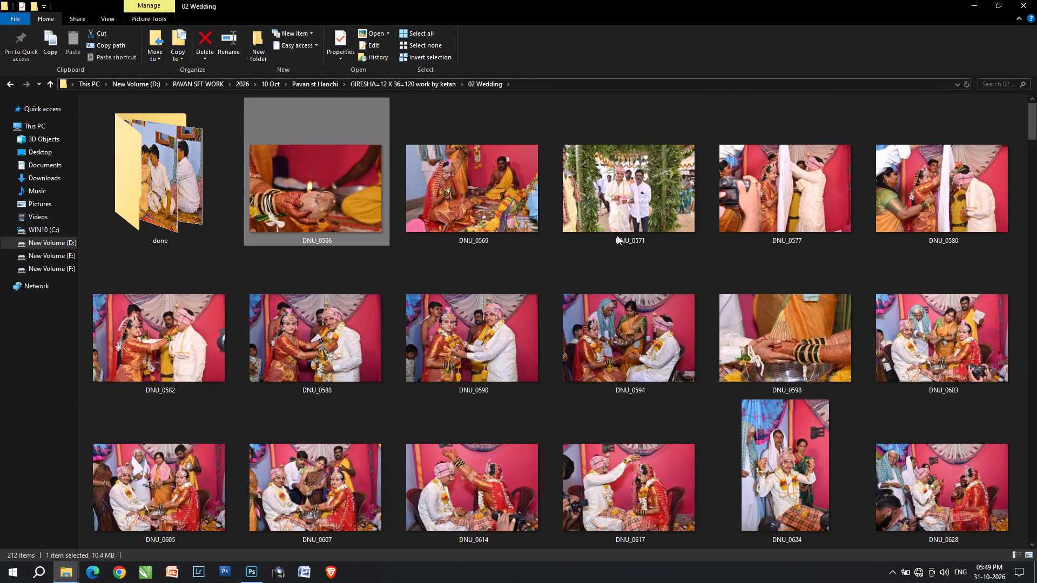
shift+click(629, 195)
drag(289, 185, 299, 187)
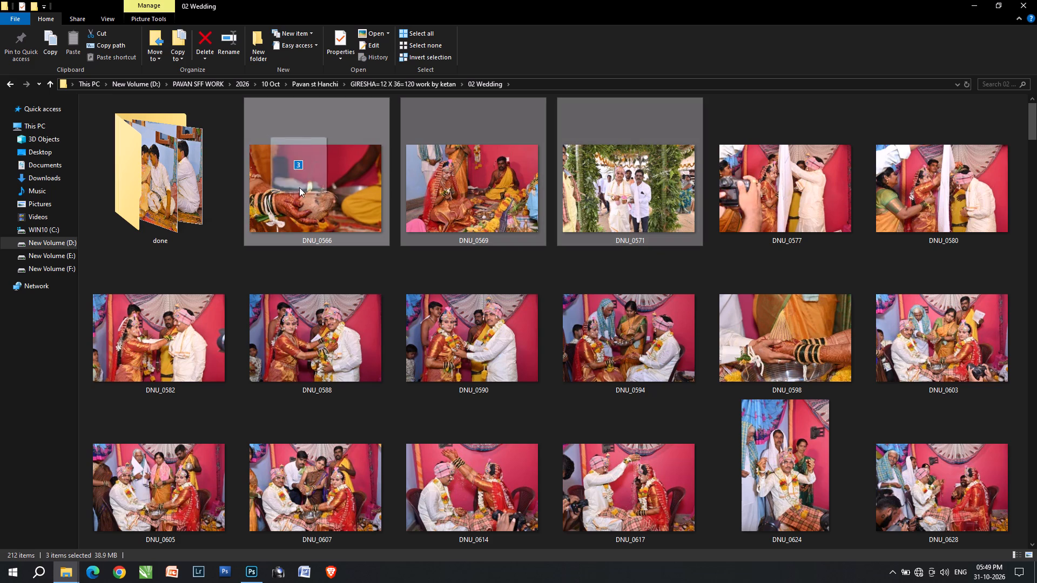
drag(299, 187, 488, 84)
key(alt+Tab)
key(alt+Tab)
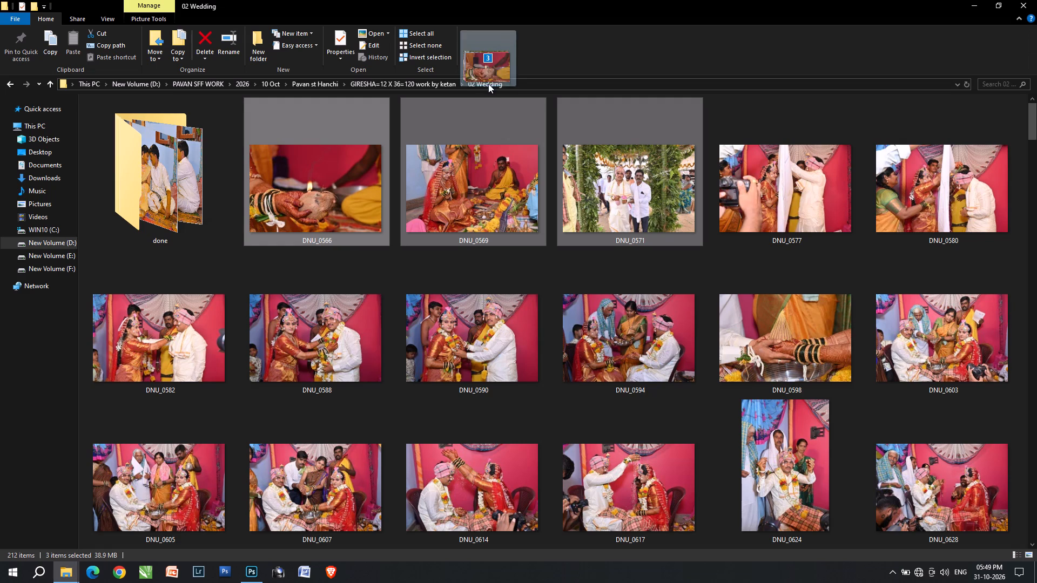
drag(488, 84, 502, 18)
key(alt+Tab)
key(alt+Tab)
key(alt+Tab)
double_click(502, 18)
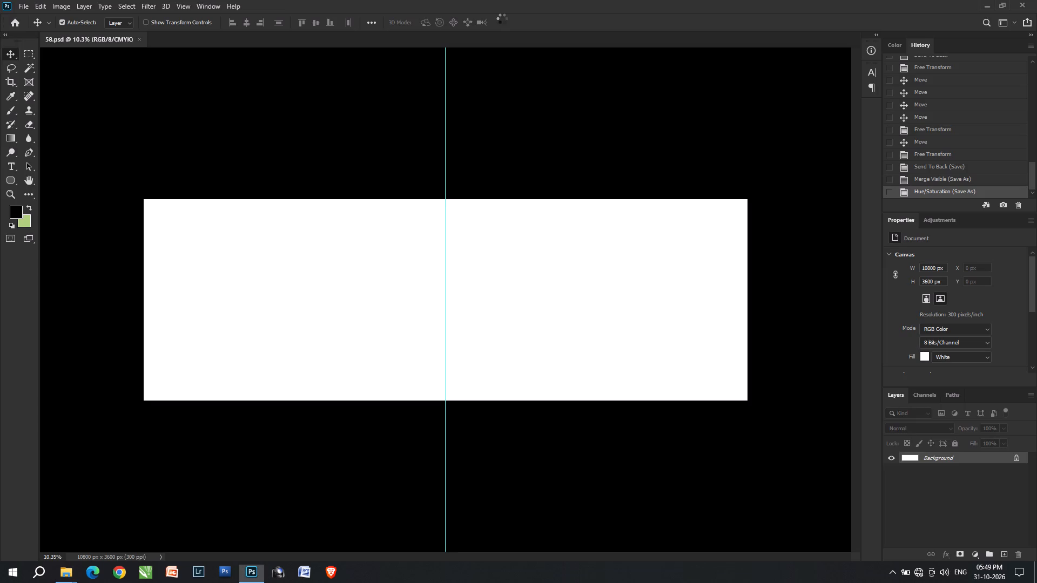
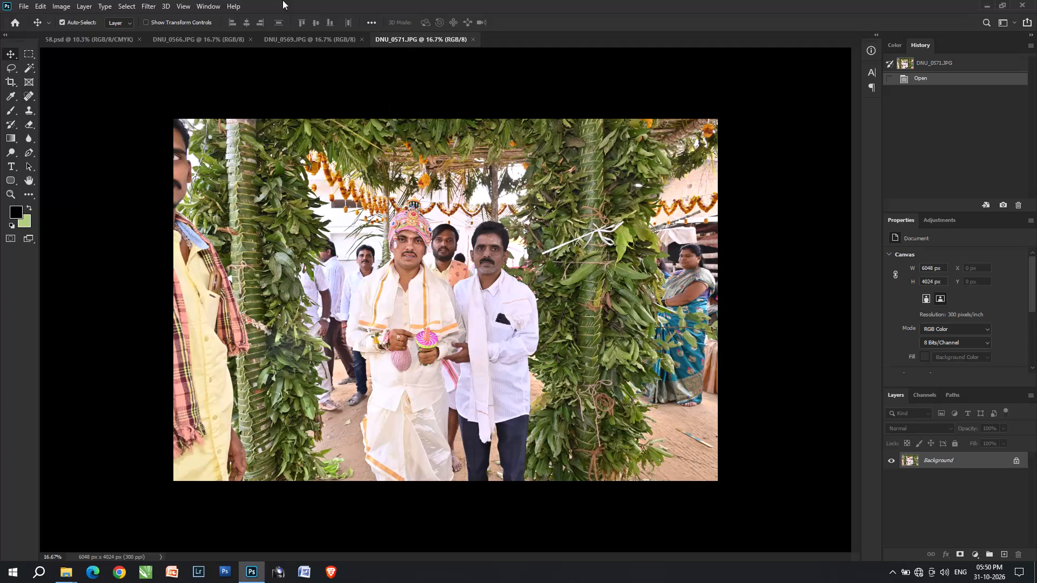
Apply the previous conversion's Camera Raw settings to photo DNU_0569 and set the exposure to +0.65.
click(280, 38)
click(201, 38)
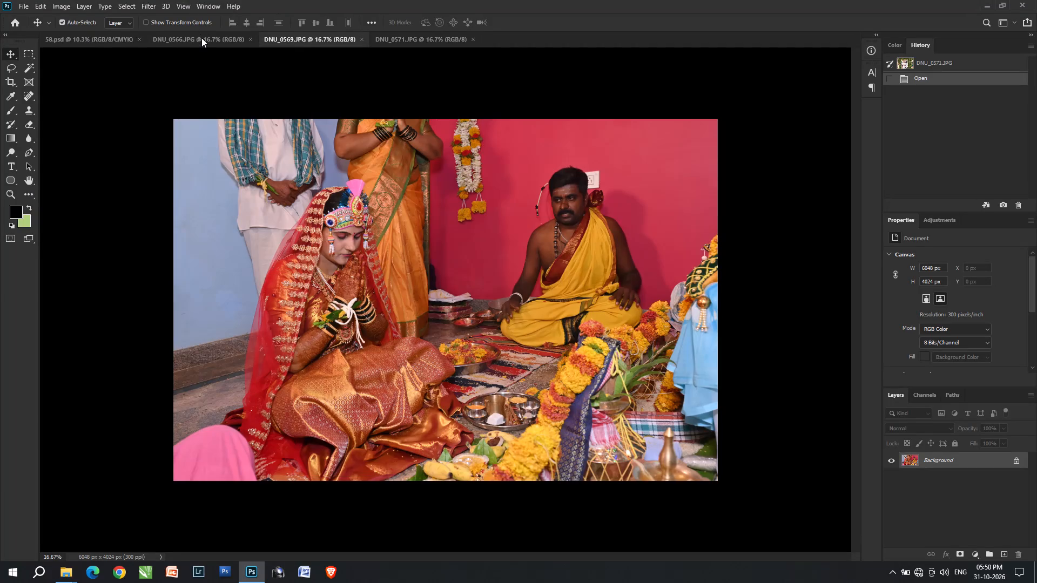
click(310, 47)
click(310, 42)
key(ctrl+shift+a)
key(ctrl+shift+a)
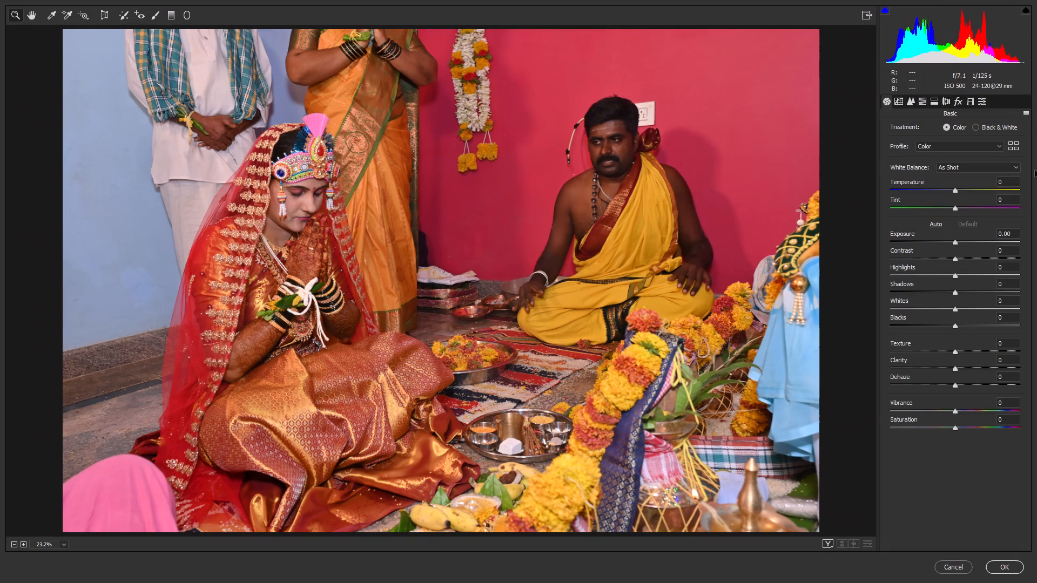
click(1026, 114)
drag(1014, 138, 1014, 146)
drag(380, 238, 387, 250)
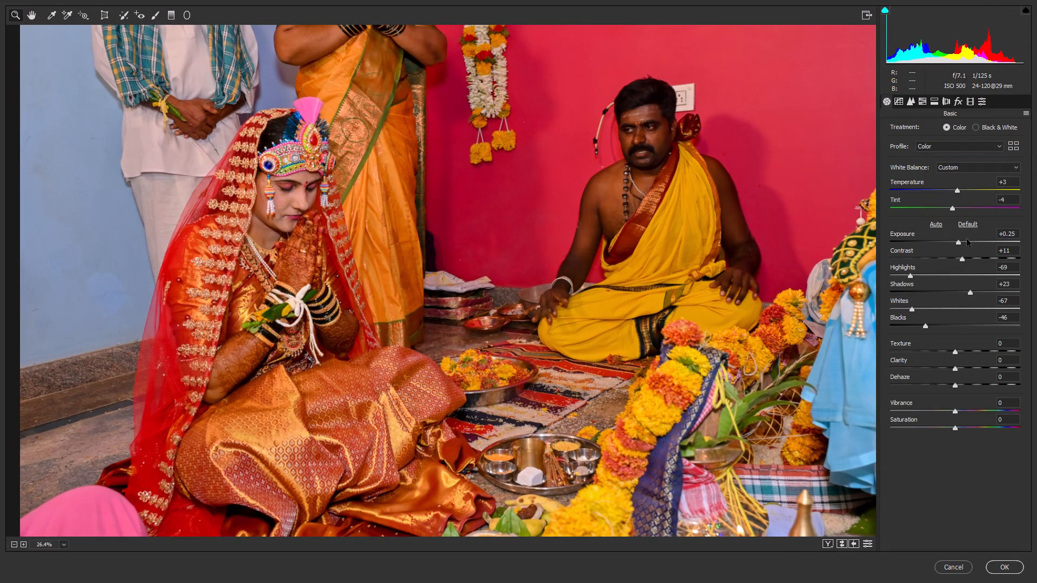
click(962, 242)
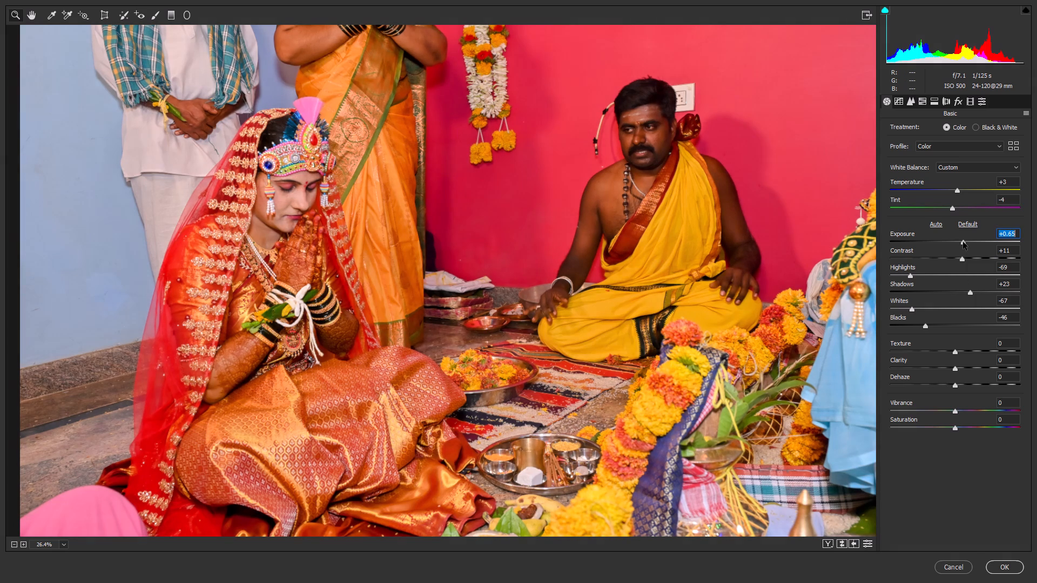
drag(558, 199, 548, 197)
key(Return)
key(Return)
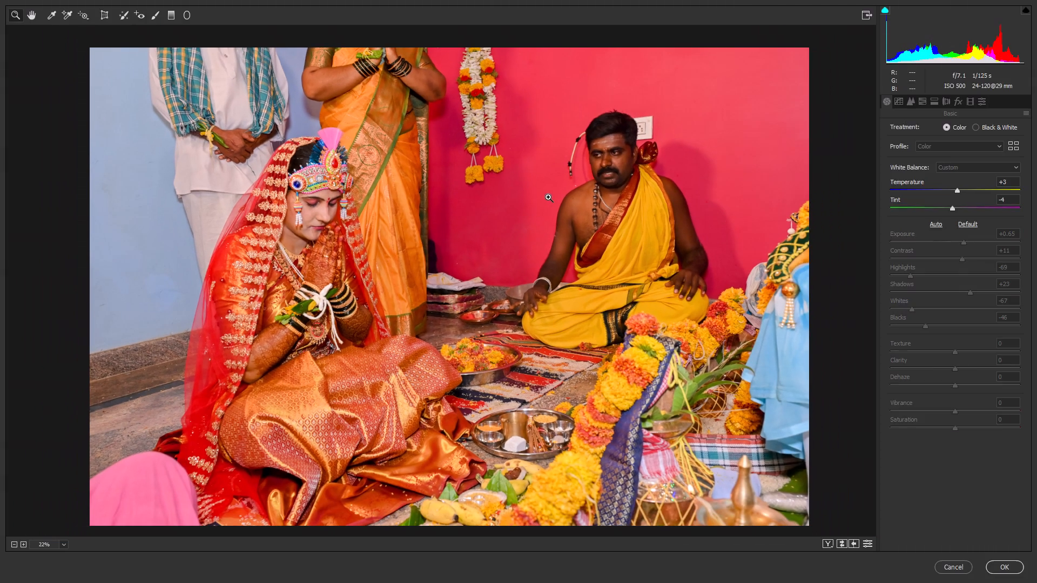
Brighten DNU_0569 with Levels, setting the midtone input to 1.13 and the white input to 247.
key(l)
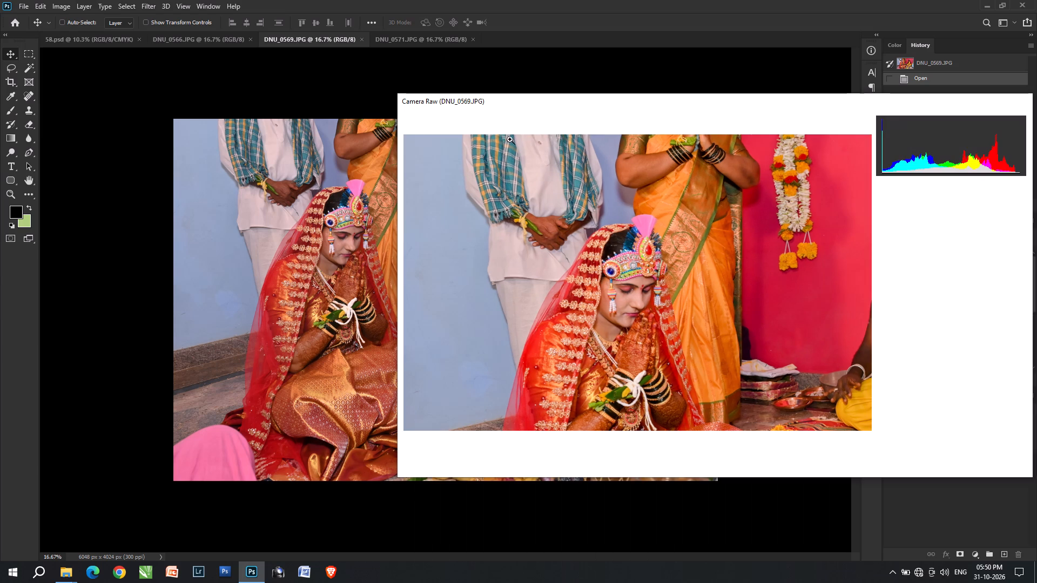
key(ctrl+l)
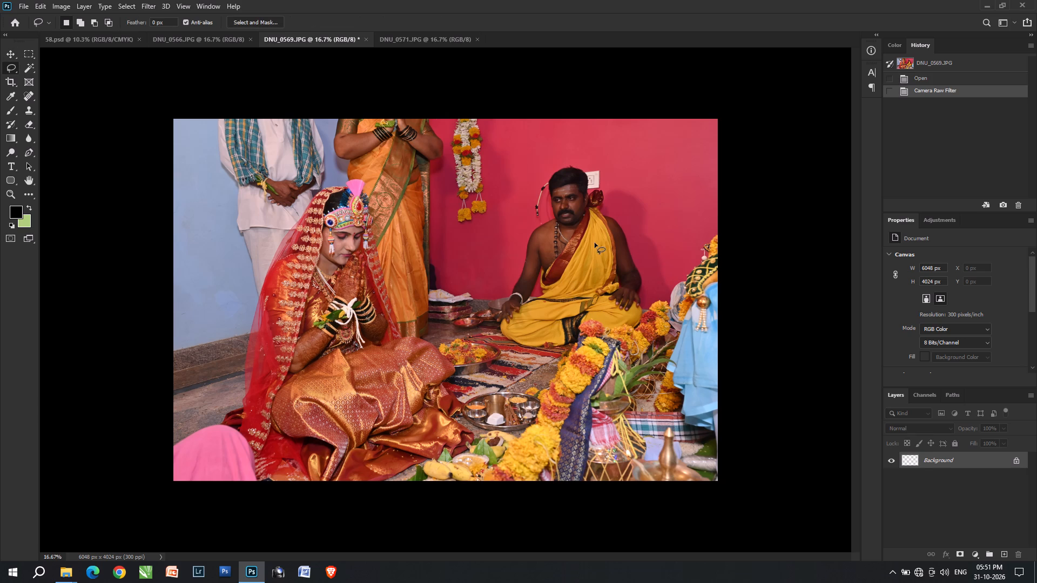
key(ctrl+l)
key(ctrl+l)
key(ctrl+l)
key(ctrl+l)
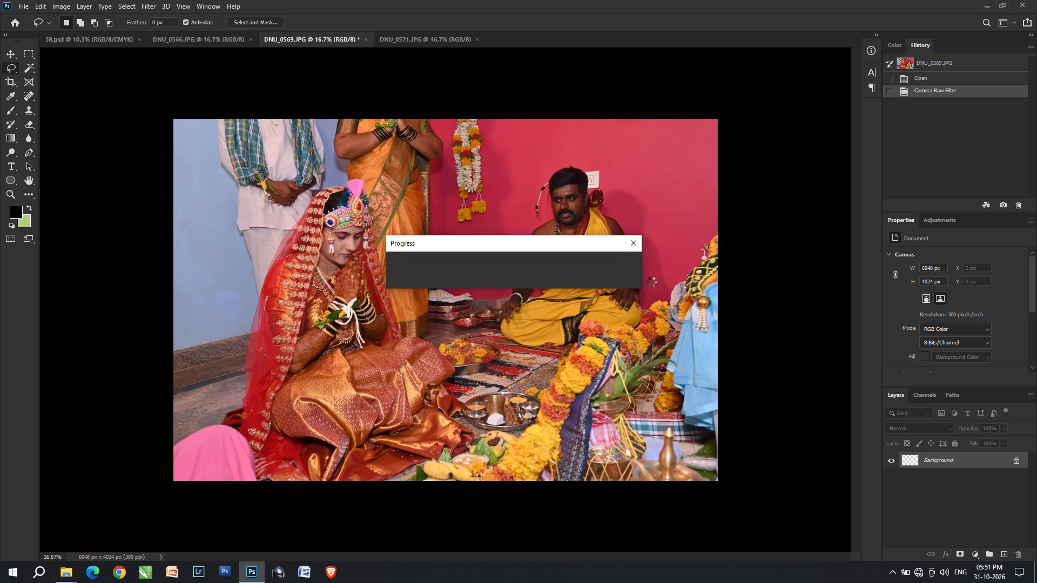
click(611, 251)
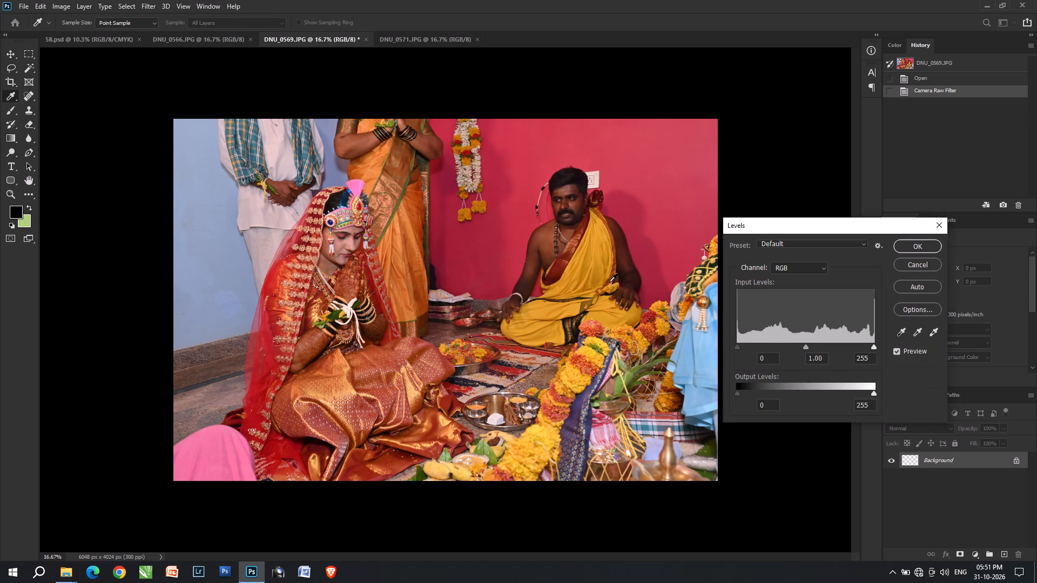
click(799, 346)
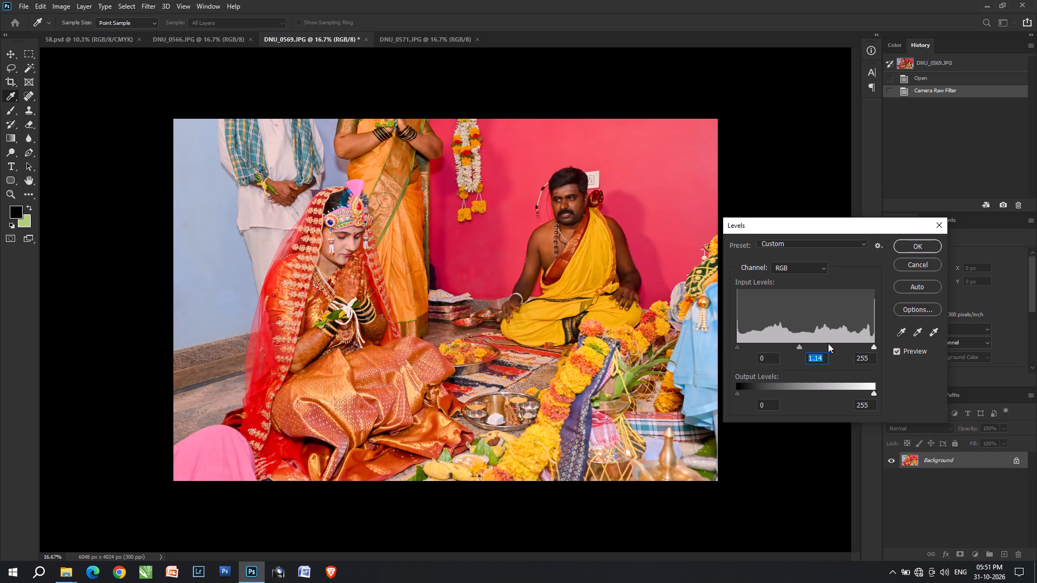
scroll(867, 345, down, 1)
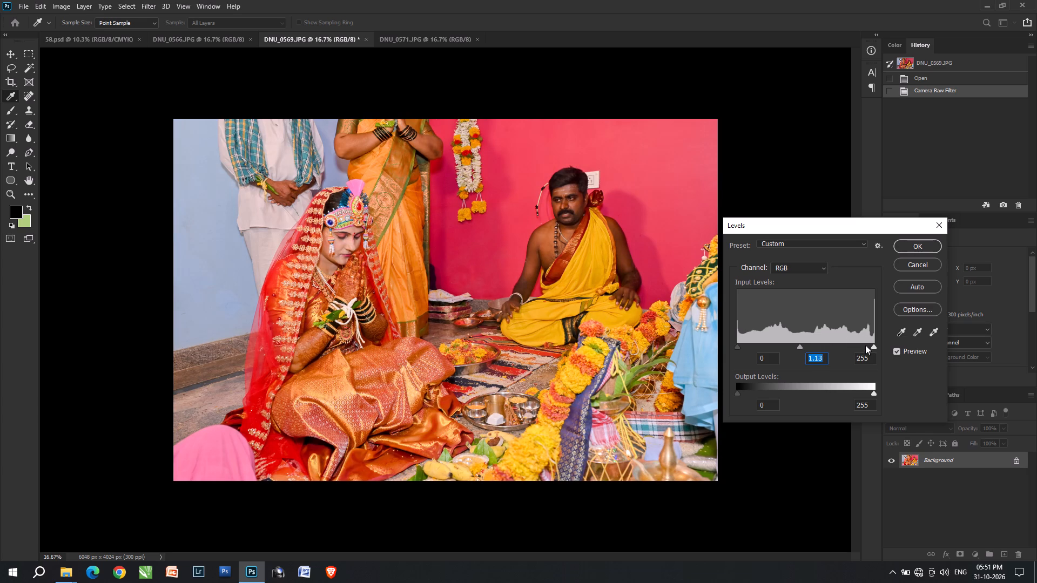
click(868, 344)
scroll(887, 323, up, 2)
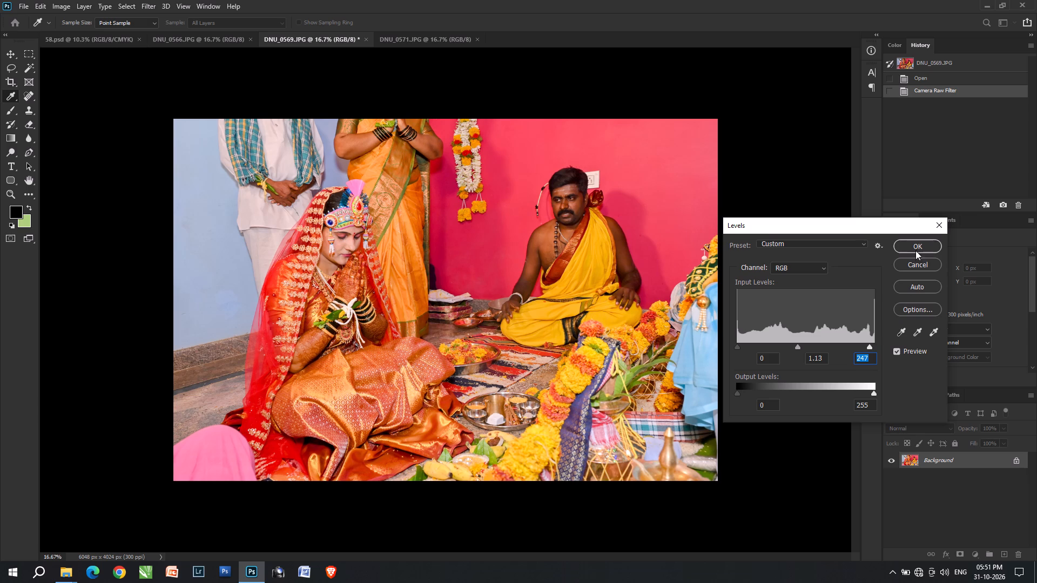
click(917, 248)
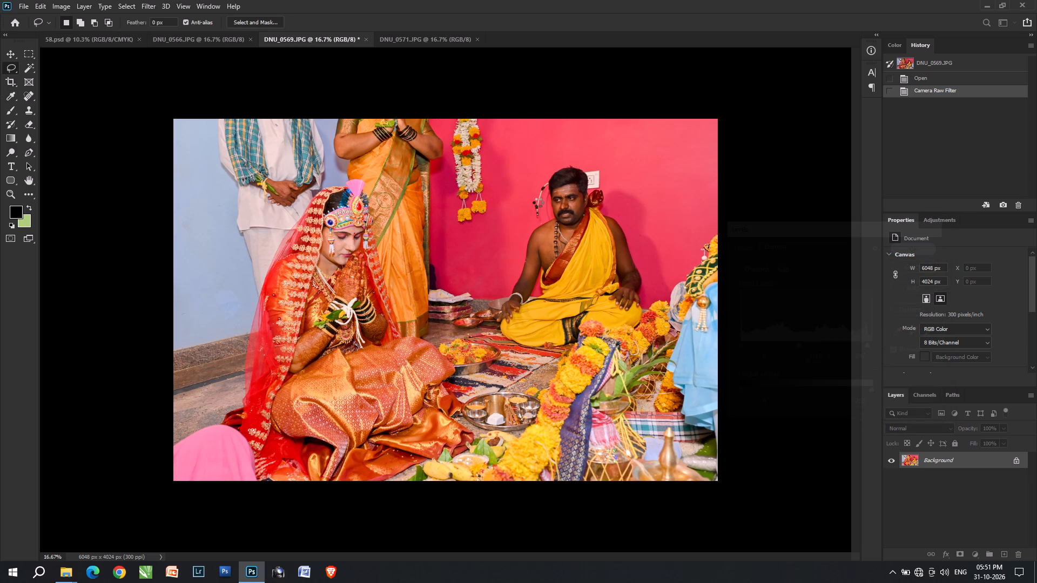
Cut the whole corrected DNU_0569 image and paste it into the blank 58.psd spread.
key(ctrl+a)
key(ctrl+x)
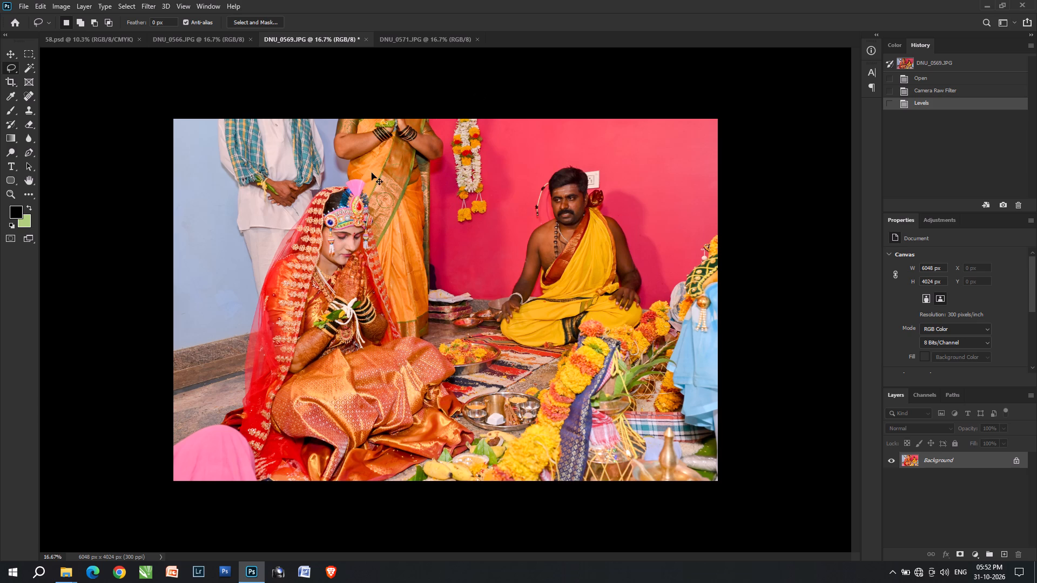
key(ctrl+a)
key(ctrl+x)
click(109, 33)
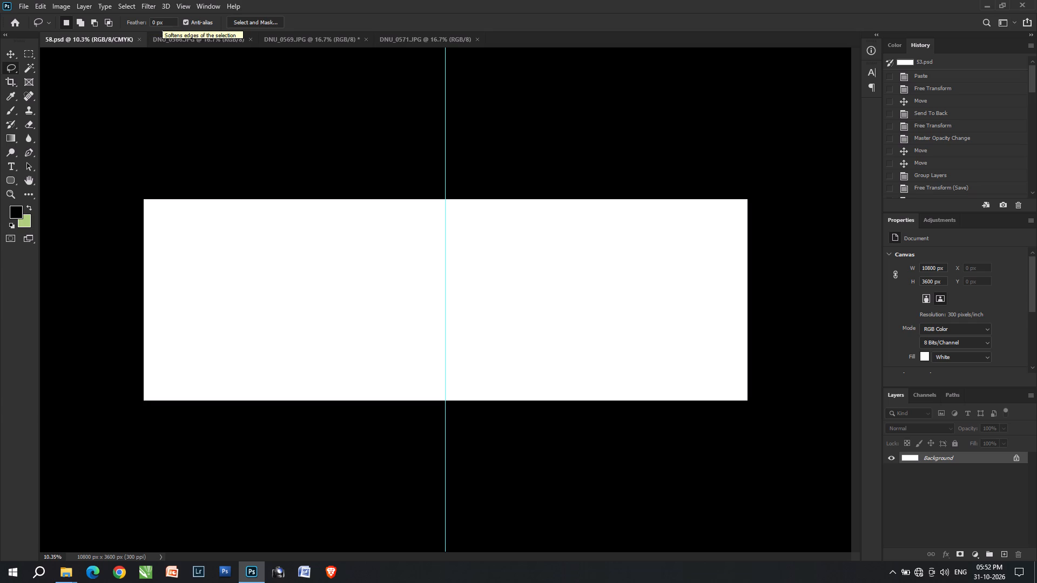
click(111, 38)
key(ctrl+v)
Scale the pasted bride-and-priest photo to about 35% and place it in the upper-left area of the spread.
key(ctrl+t)
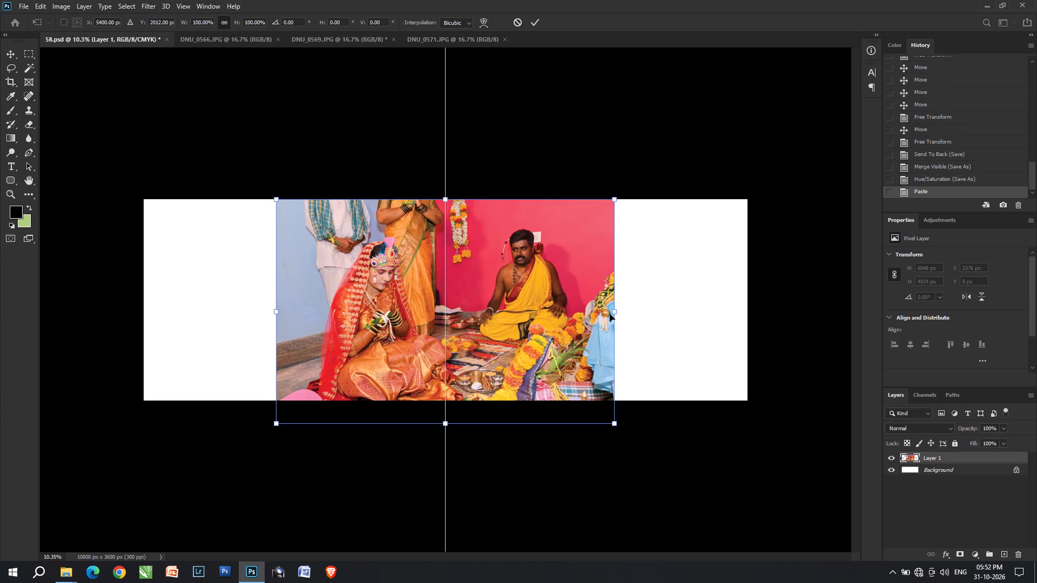
click(610, 314)
drag(618, 308, 375, 283)
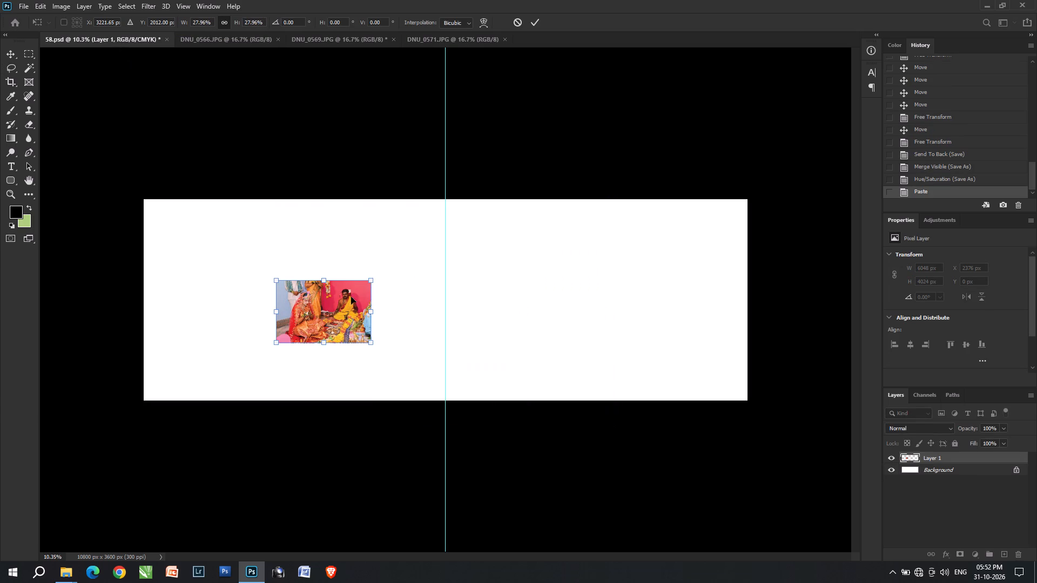
drag(346, 300, 248, 247)
drag(226, 293, 227, 310)
key(Return)
key(v)
key(v)
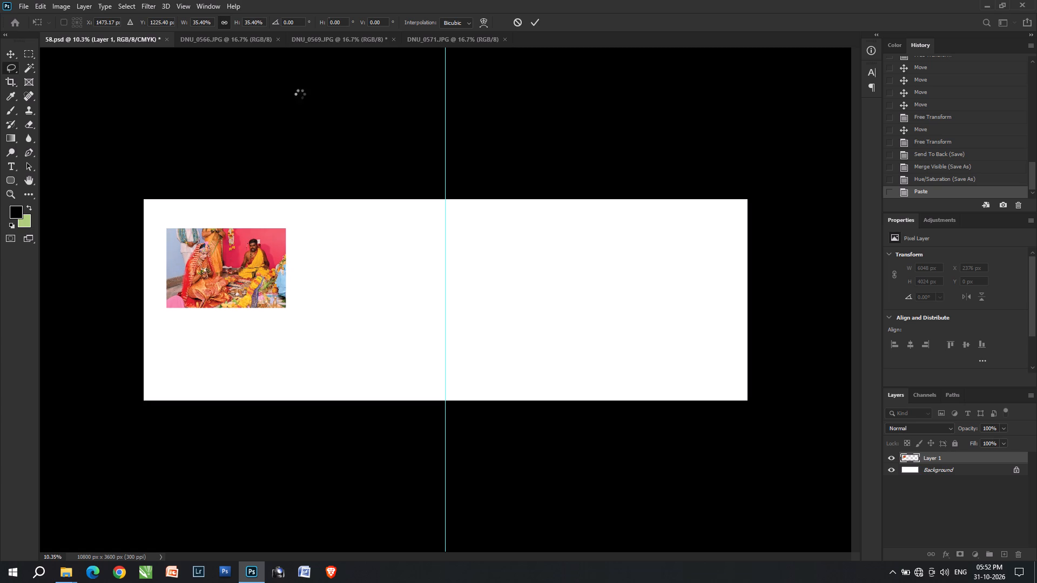
Apply the previous conversion's Camera Raw settings to photo DNU_0571 of the groom under the leaf canopy.
click(416, 38)
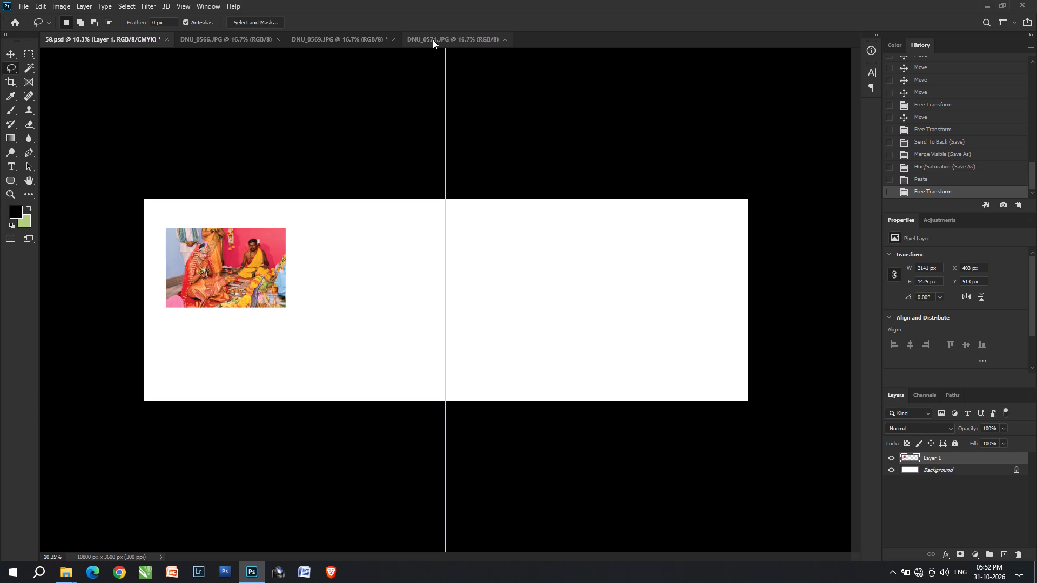
key(ctrl+Tab)
key(ctrl+Tab)
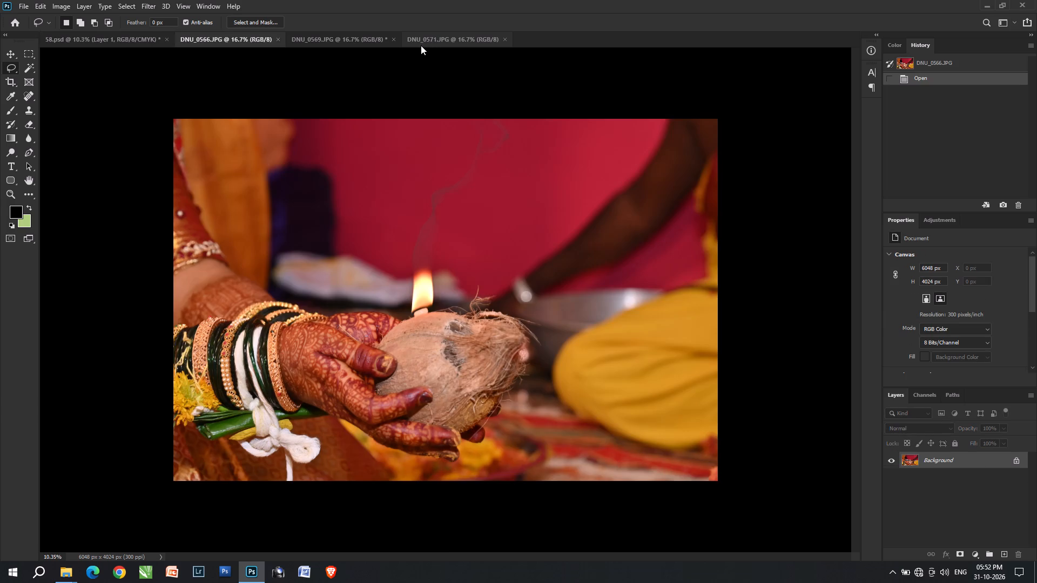
key(ctrl+Tab)
key(ctrl+shift+a)
key(ctrl+shift+a)
key(ctrl+shift+a)
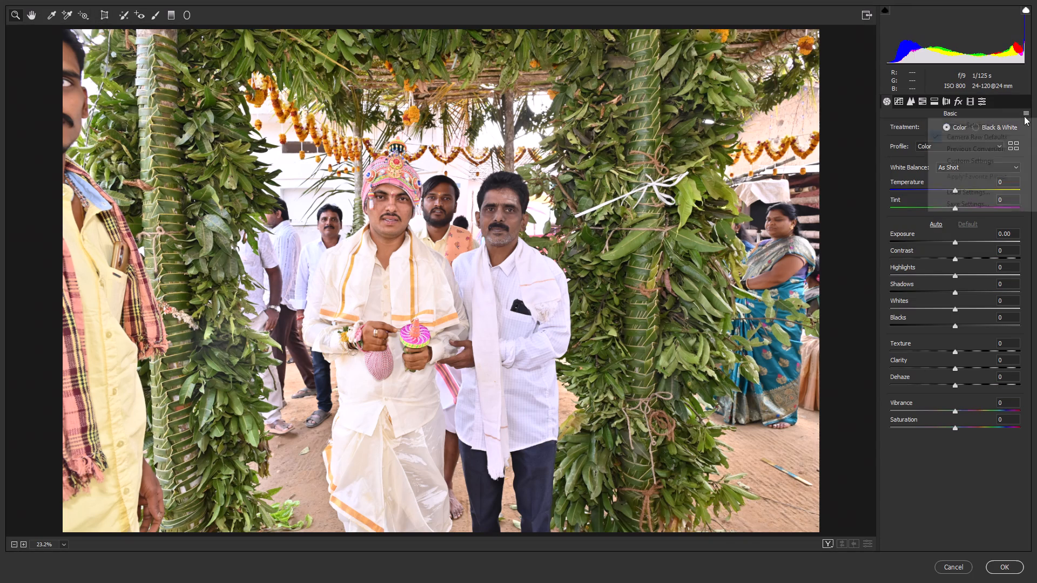
click(1024, 116)
click(996, 152)
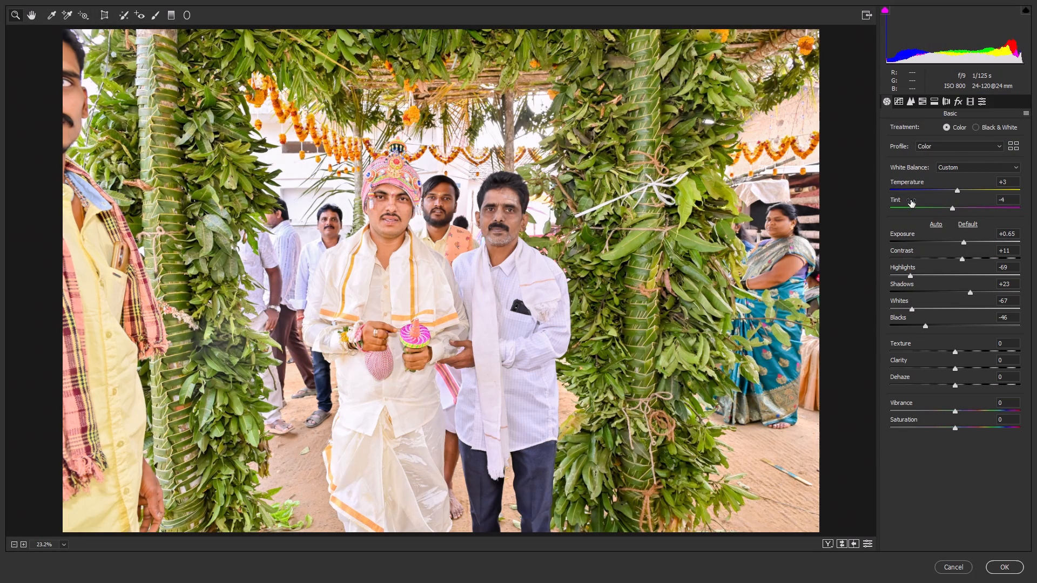
click(432, 242)
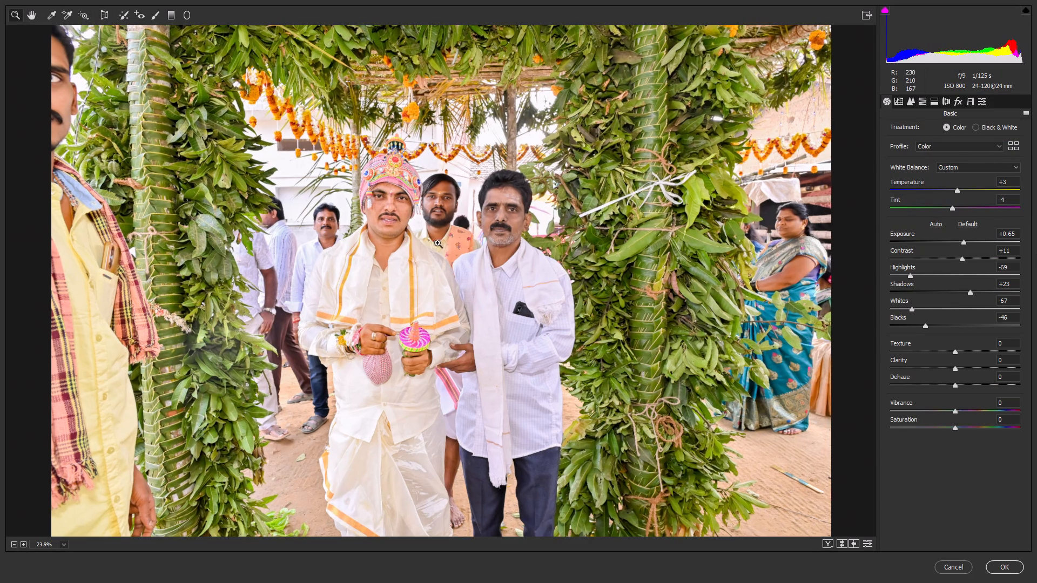
key(Return)
key(Return)
key(Return)
key(Return)
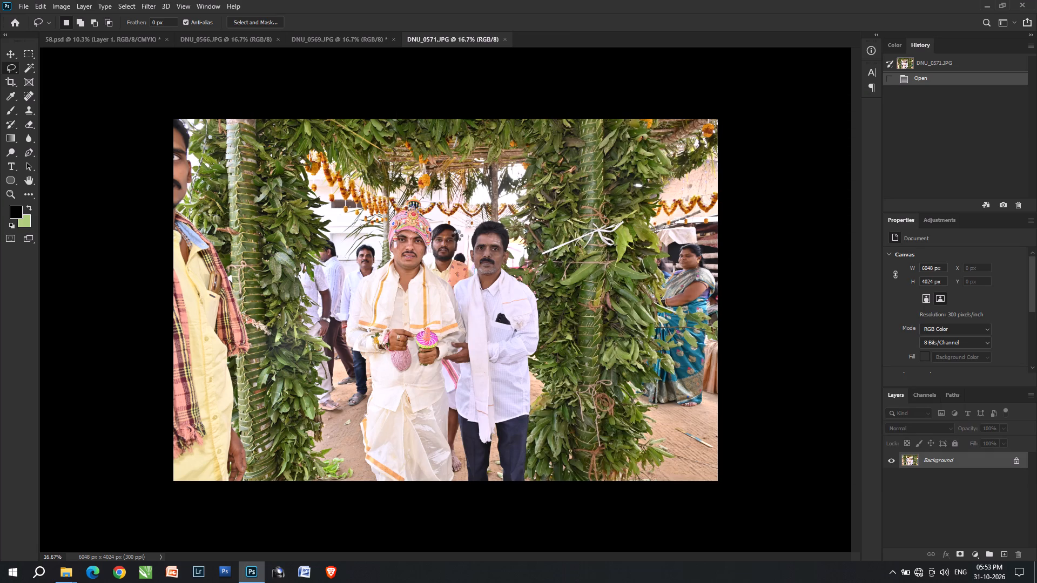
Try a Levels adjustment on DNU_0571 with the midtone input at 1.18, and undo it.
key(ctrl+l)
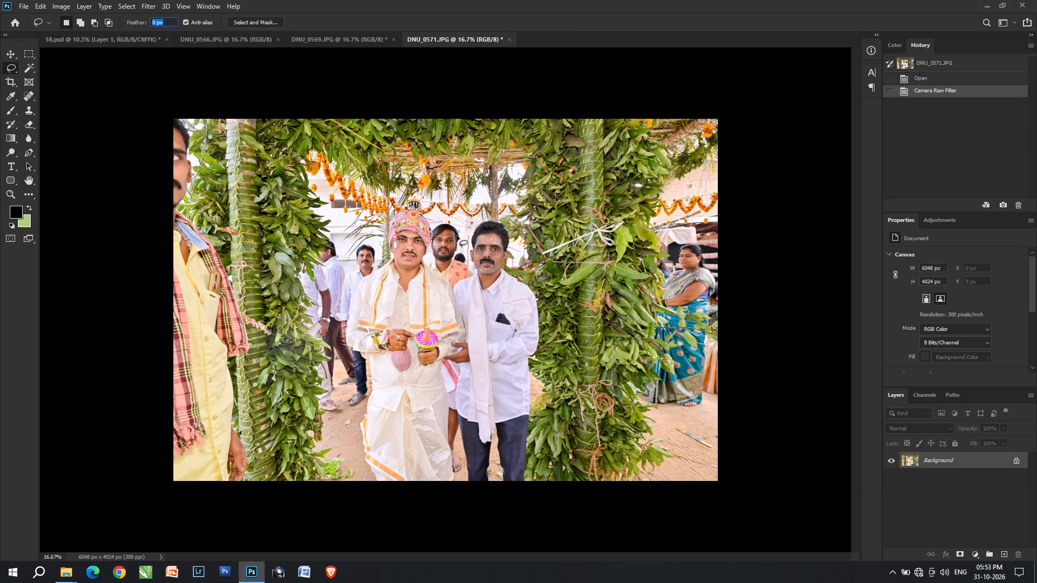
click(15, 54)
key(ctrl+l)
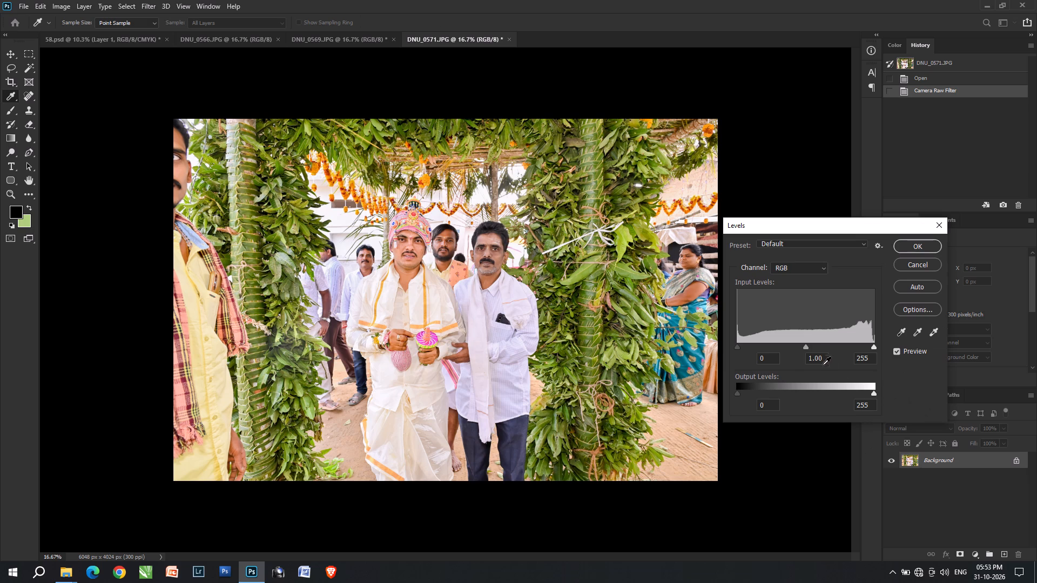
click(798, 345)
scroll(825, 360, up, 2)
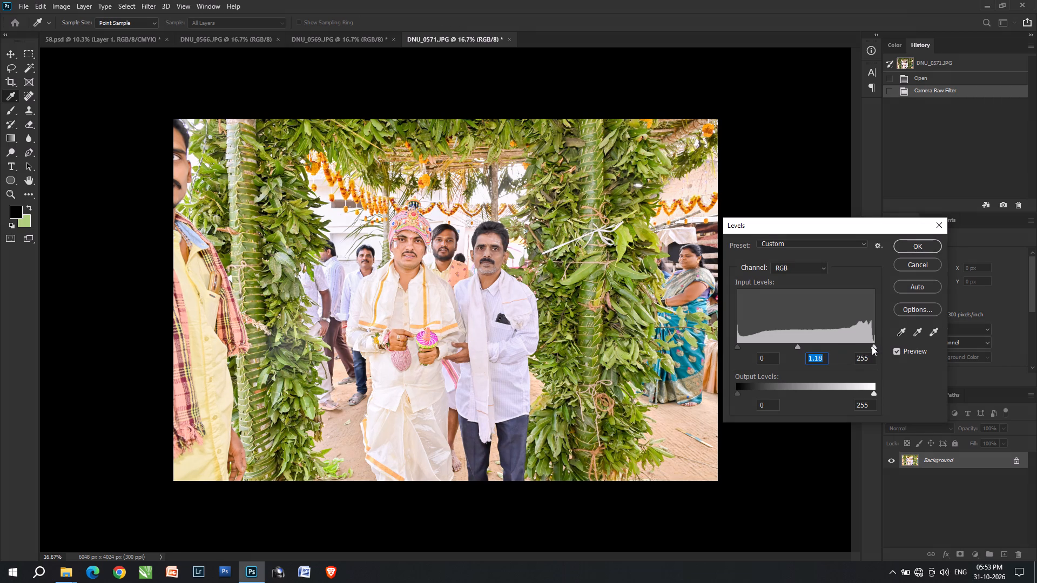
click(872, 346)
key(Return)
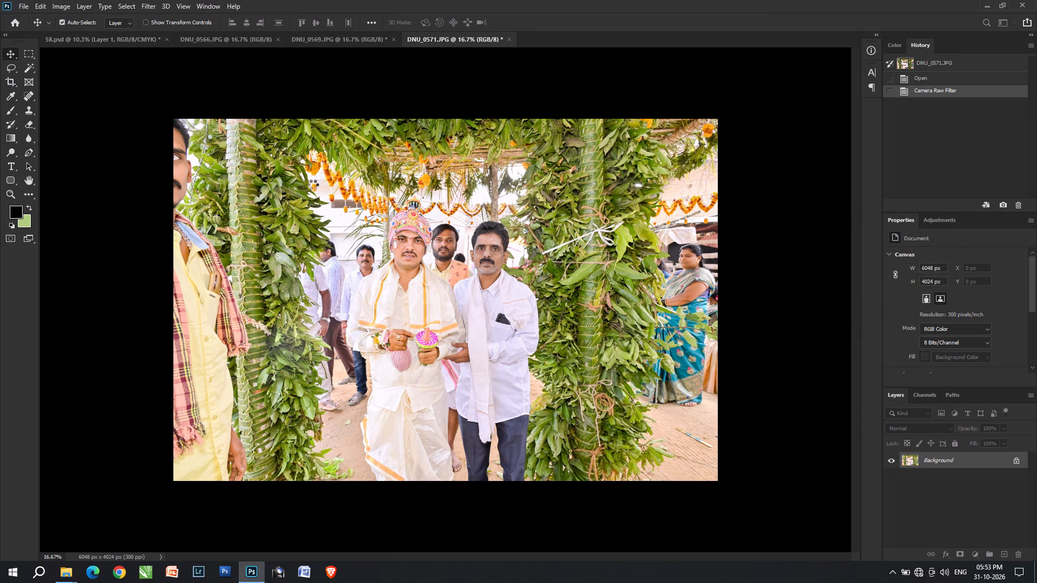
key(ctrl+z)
Cut the whole DNU_0571 image and paste it into the 58.psd spread.
key(ctrl+a)
key(ctrl+x)
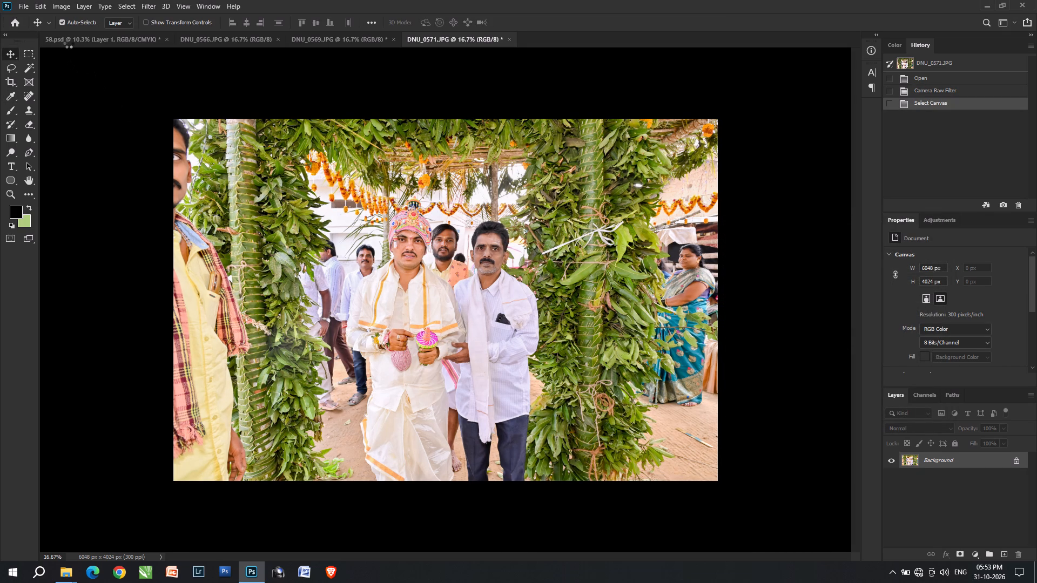
click(69, 40)
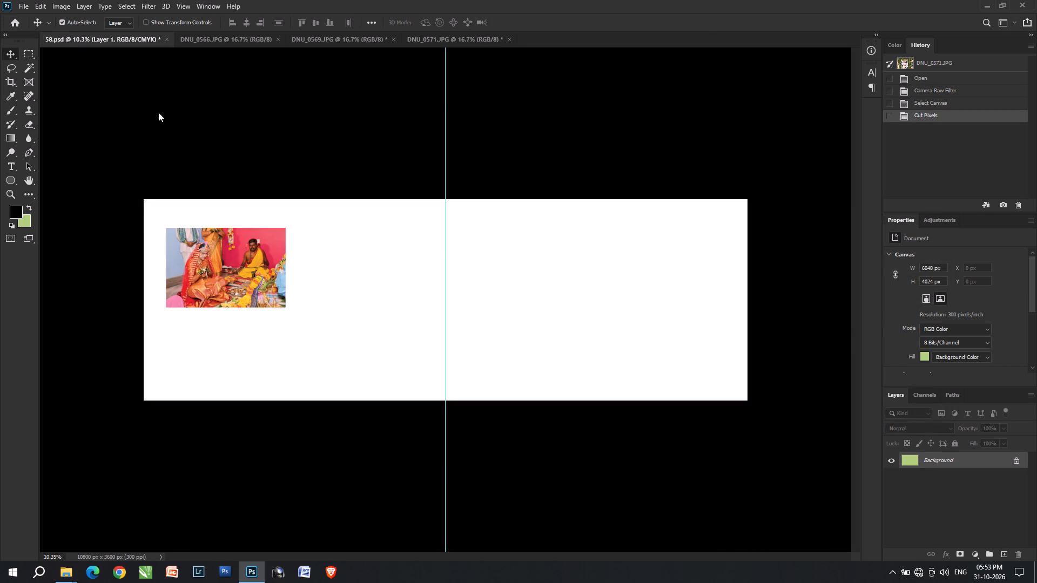
key(ctrl+v)
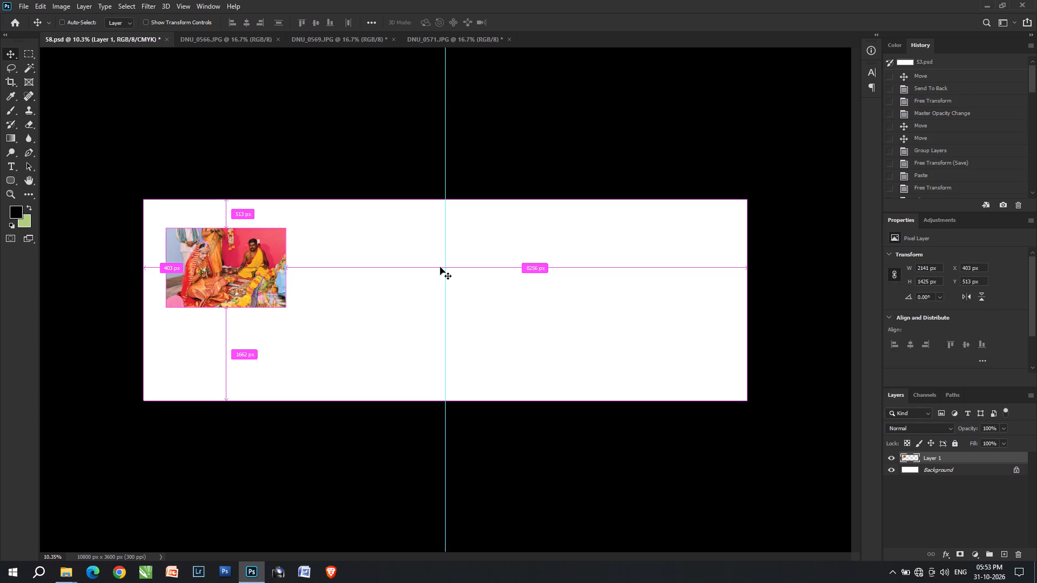
Scale the pasted groom photo to about 68% and place it against the spread's top edge, just left of its center.
key(ctrl+t)
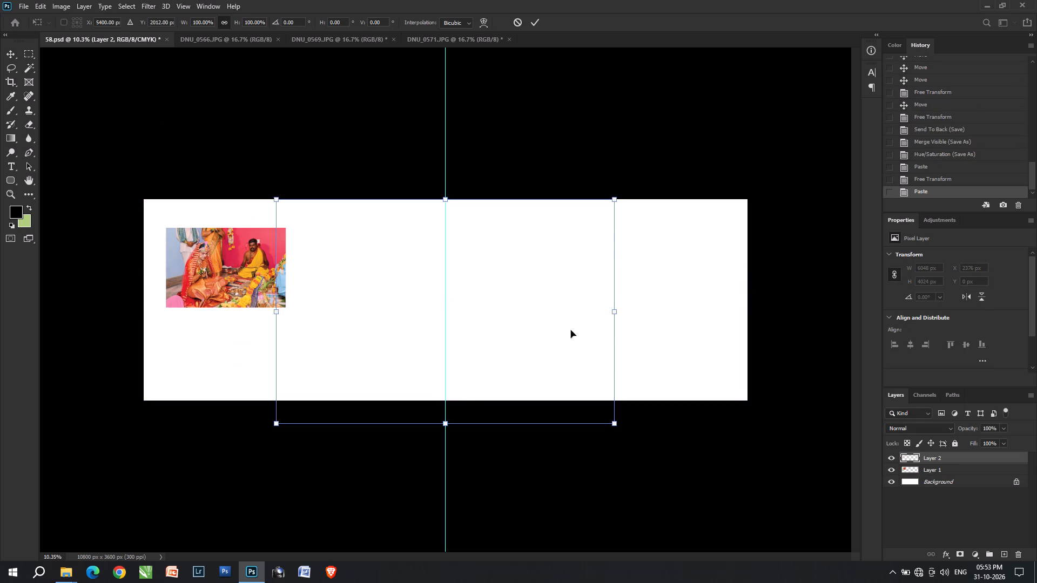
drag(571, 330, 518, 321)
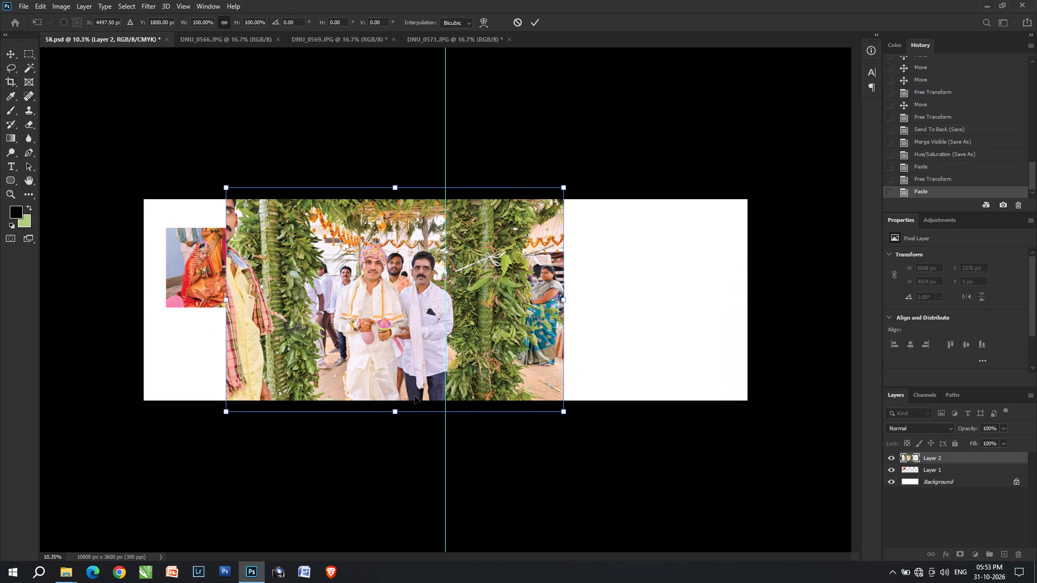
drag(398, 414, 414, 343)
drag(414, 286, 391, 303)
click(398, 294)
key(Return)
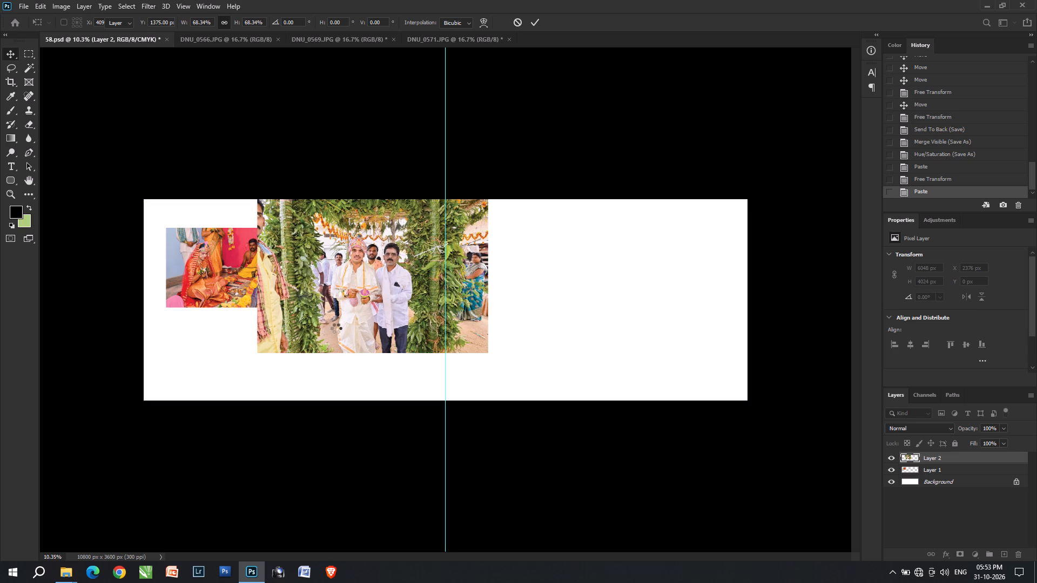
Bring the bride-and-priest photo in Layer 1 to the front, above the groom photo.
alt+scroll(336, 328, up, 11)
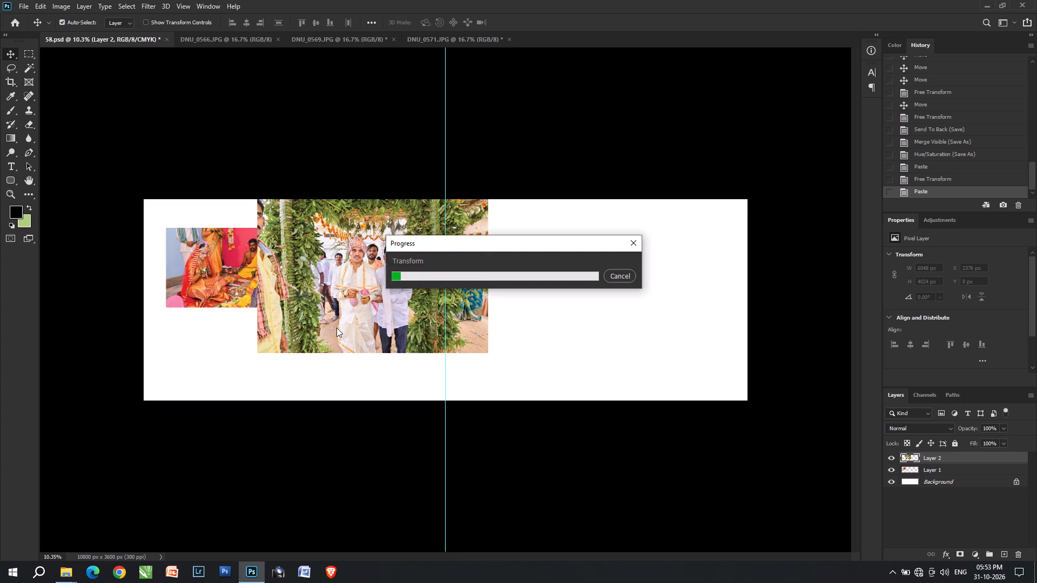
key(space)
click(336, 328)
key(space)
drag(340, 328, 350, 329)
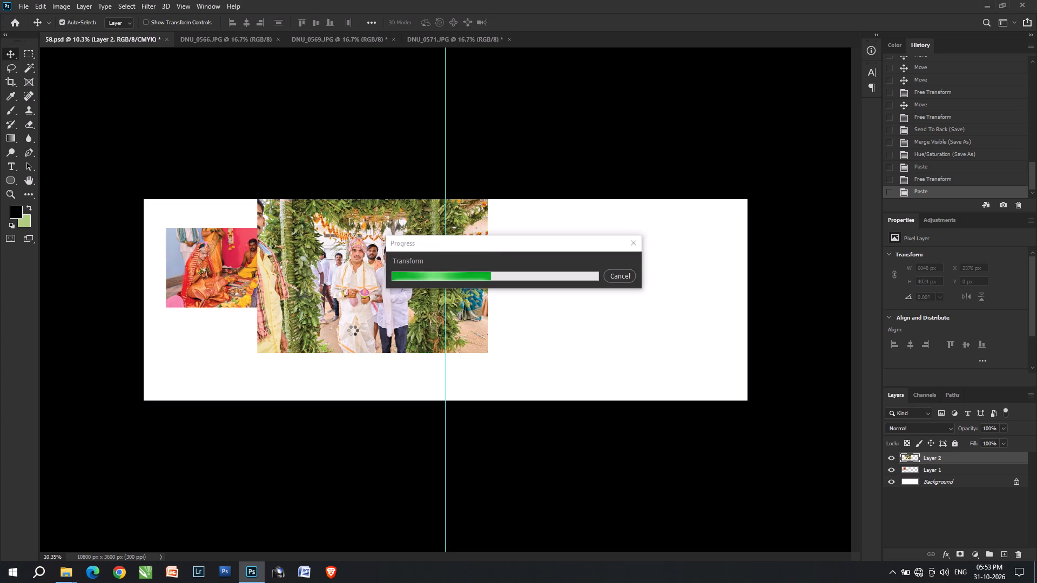
scroll(353, 330, up, 5)
alt+scroll(353, 330, up, 1)
key(space)
key(space)
key(space)
key(space)
key(space)
key(space)
key(space)
key(space)
key(space)
key(space)
key(space)
key(space)
key(space)
key(space)
key(space)
key(space)
key(space)
key(space)
key(space)
key(space)
drag(300, 309, 463, 311)
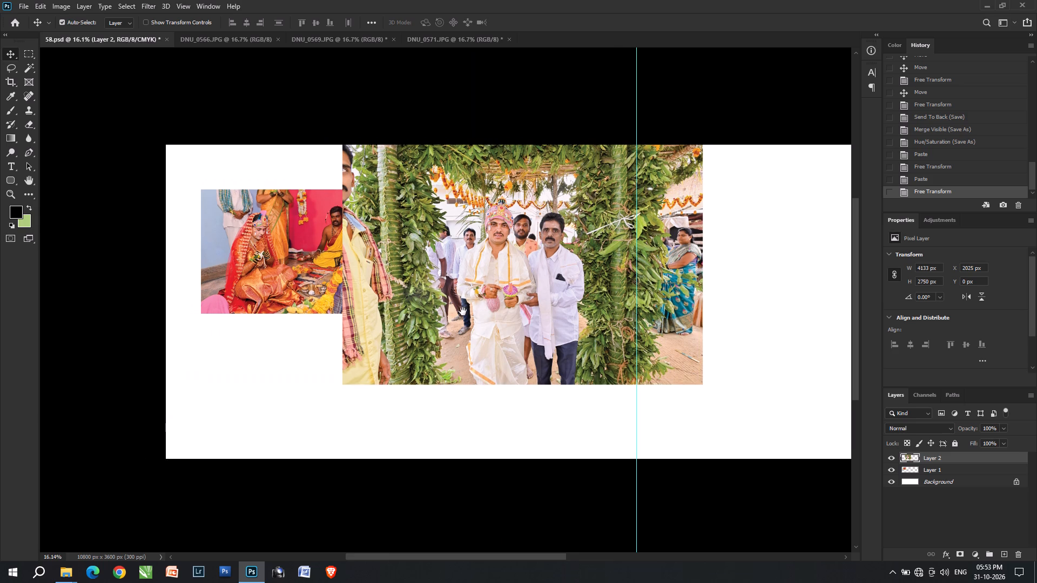
drag(463, 311, 524, 313)
right_click(337, 275)
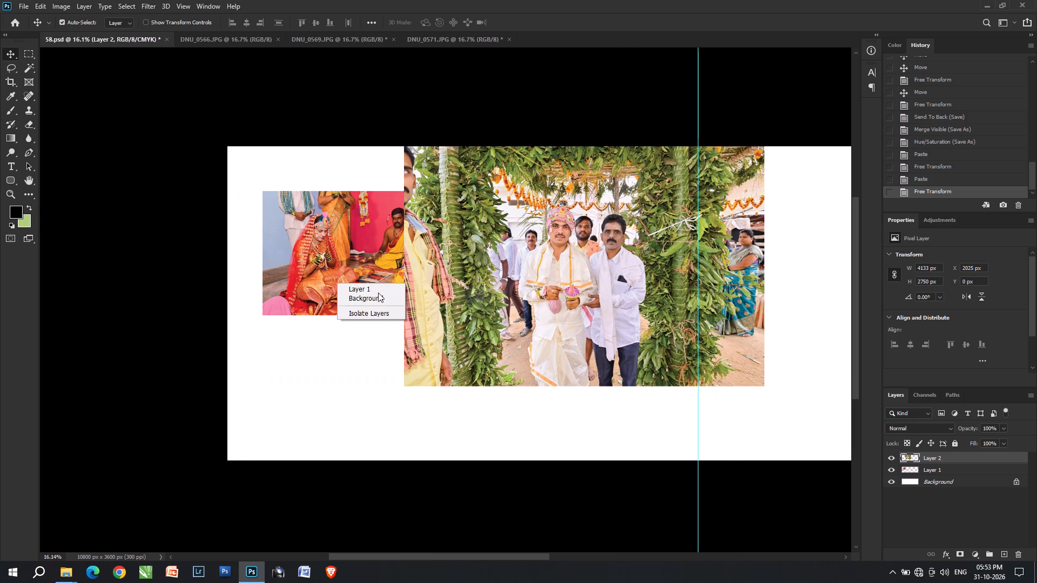
click(379, 290)
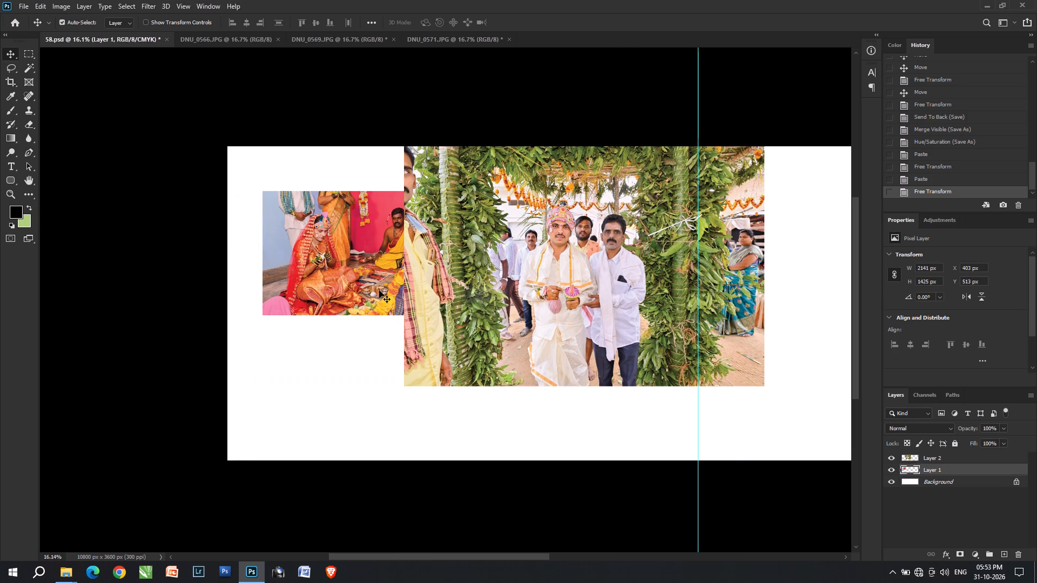
key(ctrl+shift+bracketright)
Move the bride-and-priest photo higher on the spread and enlarge it to about 109%, keeping it overlapping the groom photo.
scroll(379, 290, up, 1)
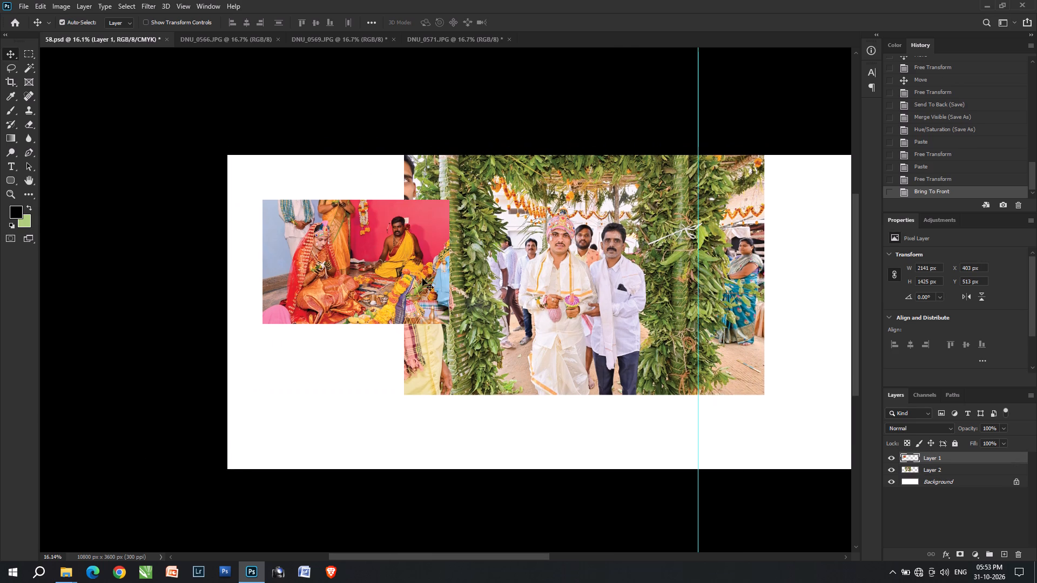
drag(422, 279, 429, 259)
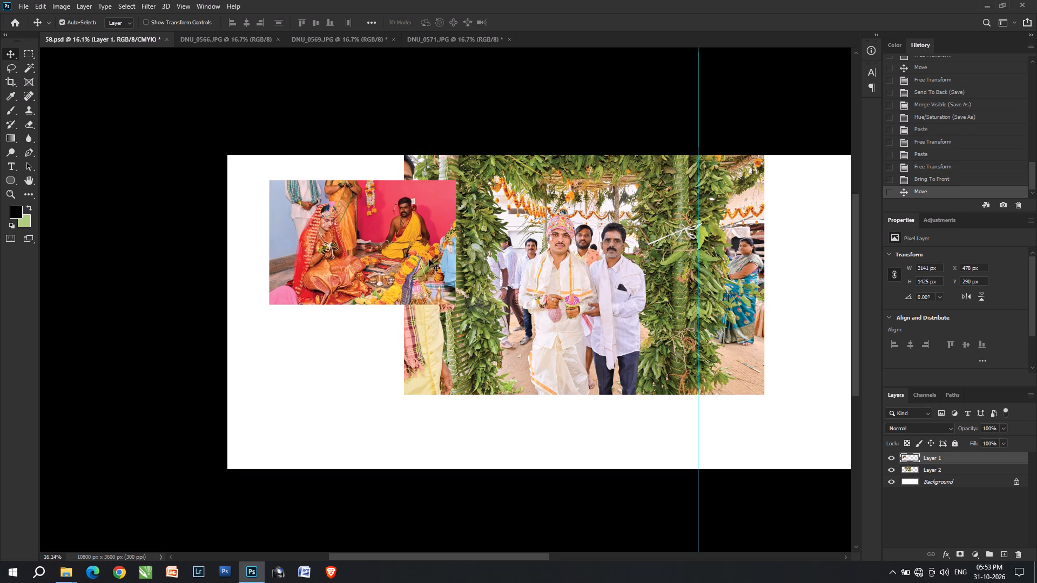
key(ctrl+t)
drag(268, 303, 234, 313)
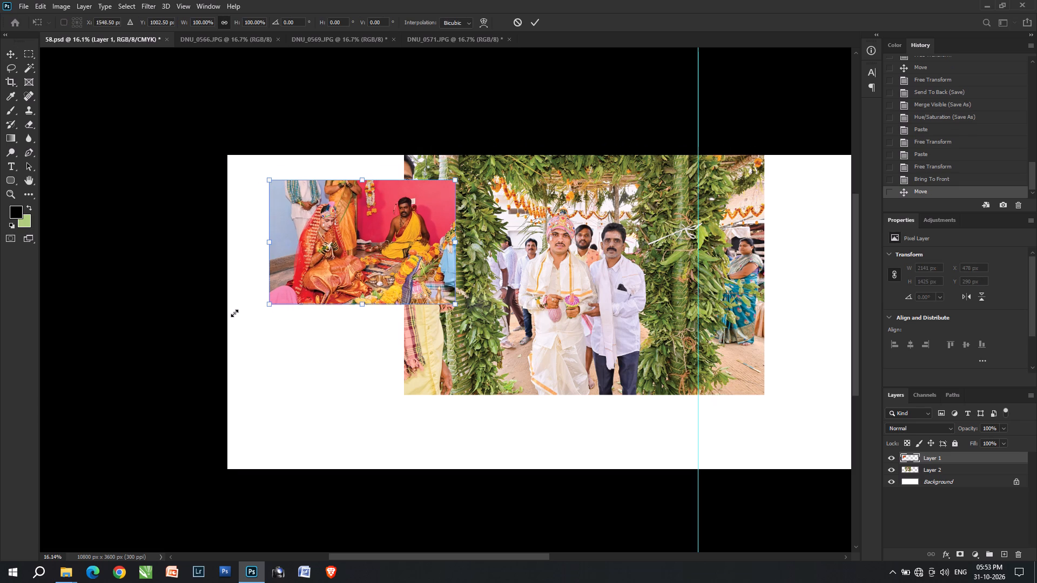
drag(234, 313, 252, 315)
key(Return)
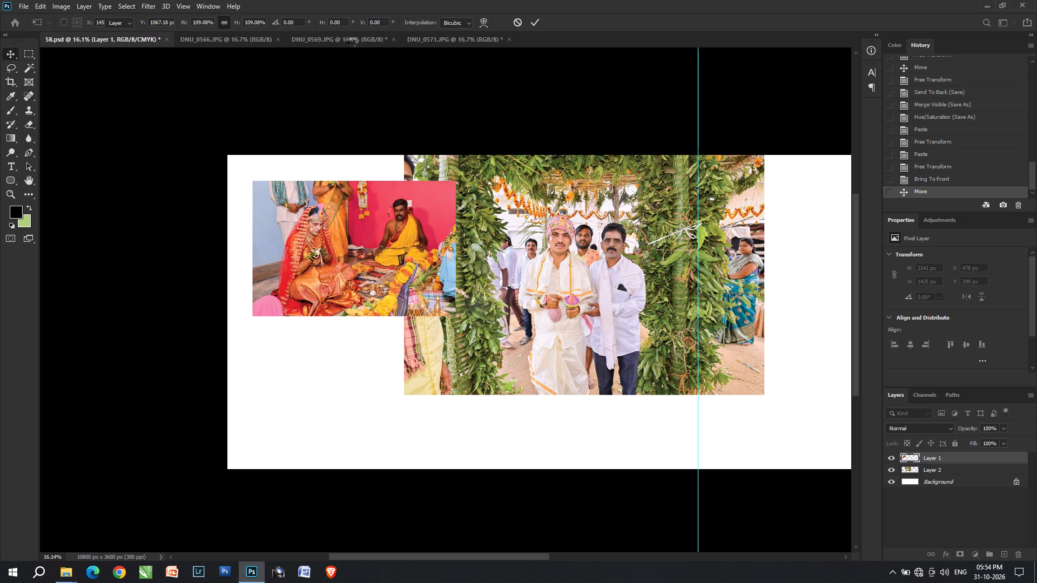
Open photo DSC08060 of the ritual offerings with bananas from the project's Candid folder in Photoshop.
click(343, 37)
key(alt+Tab)
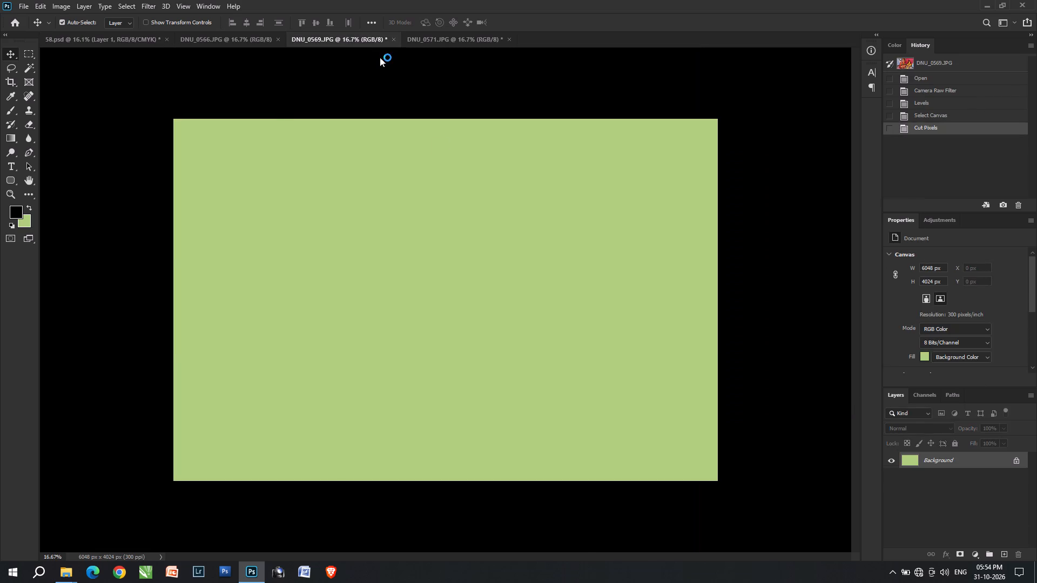
click(441, 171)
key(BackSpace)
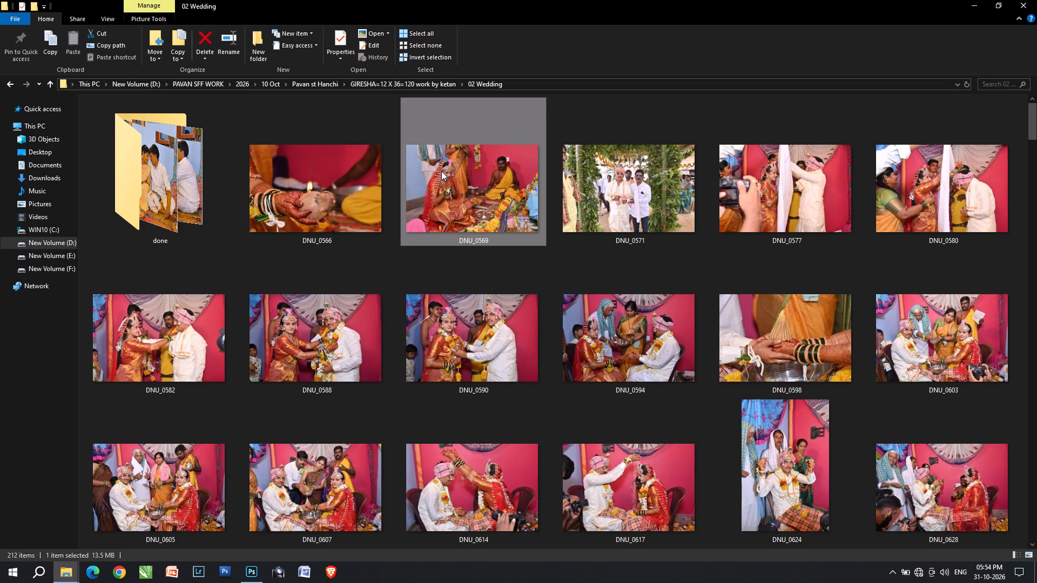
click(458, 178)
double_click(695, 186)
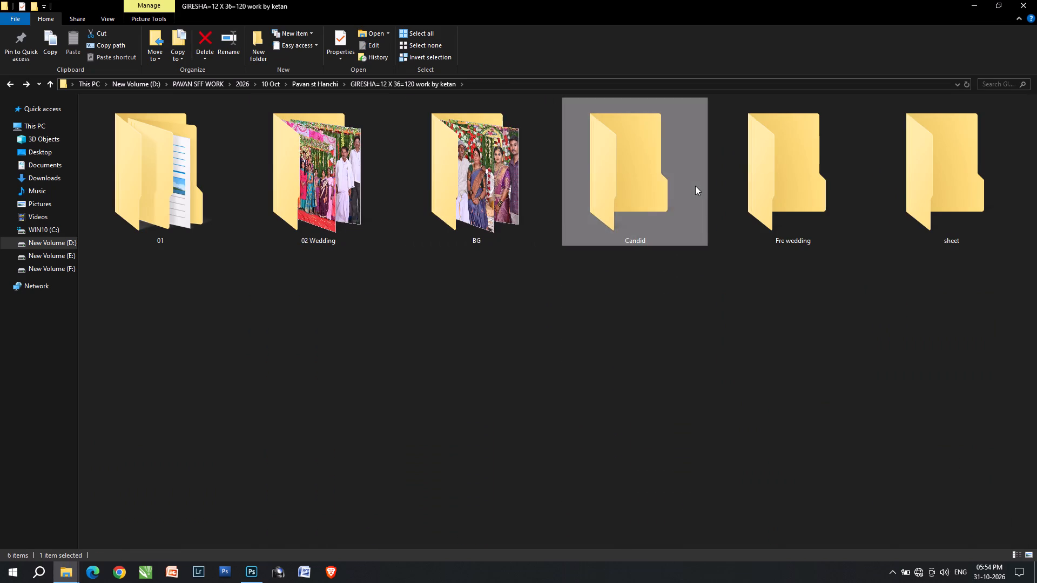
drag(607, 210, 574, 48)
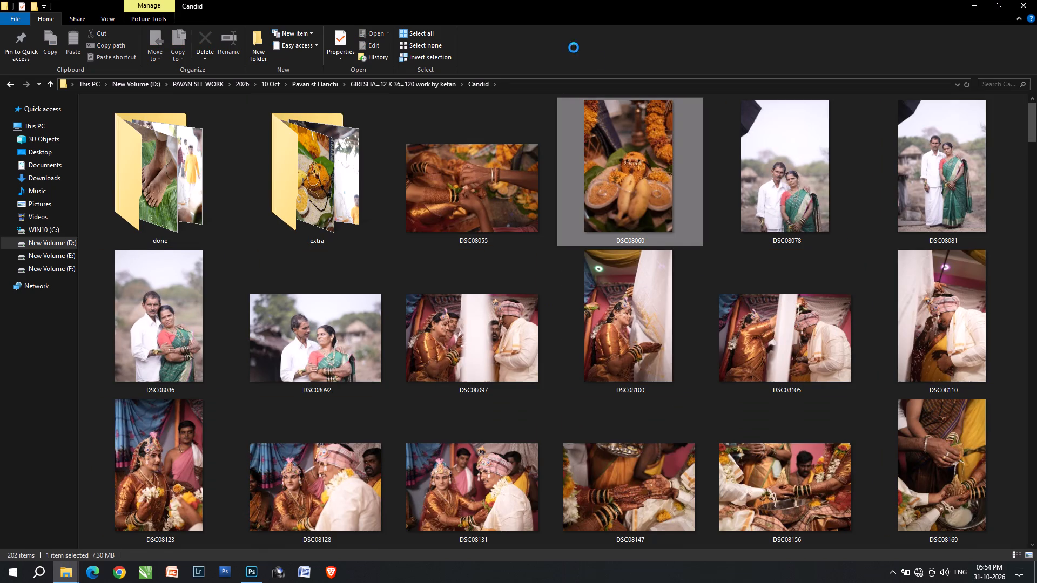
drag(574, 48, 518, 25)
key(alt+Tab)
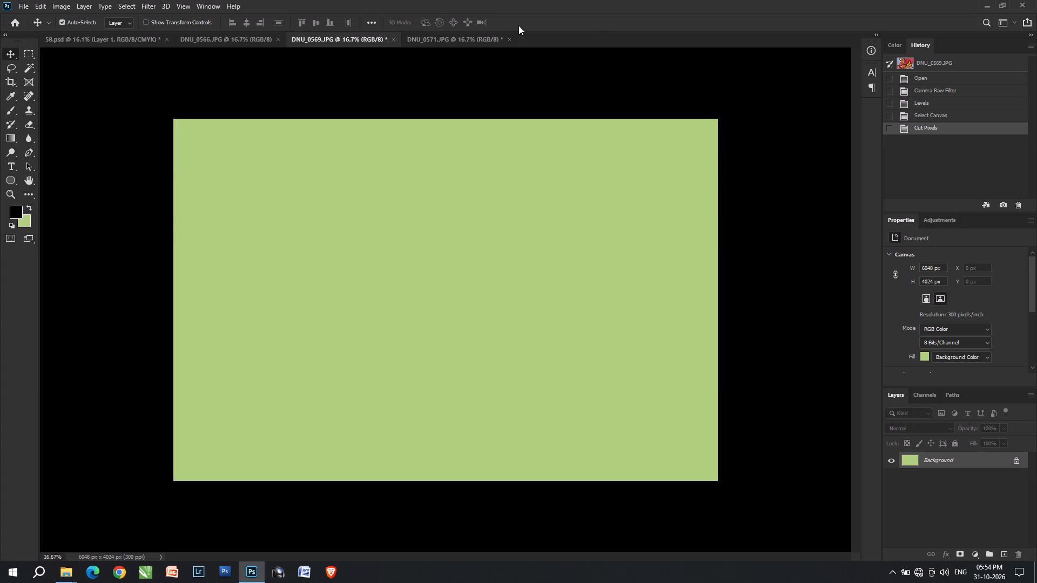
key(alt+Tab)
drag(608, 181, 579, 25)
key(alt+Tab)
click(579, 30)
click(526, 173)
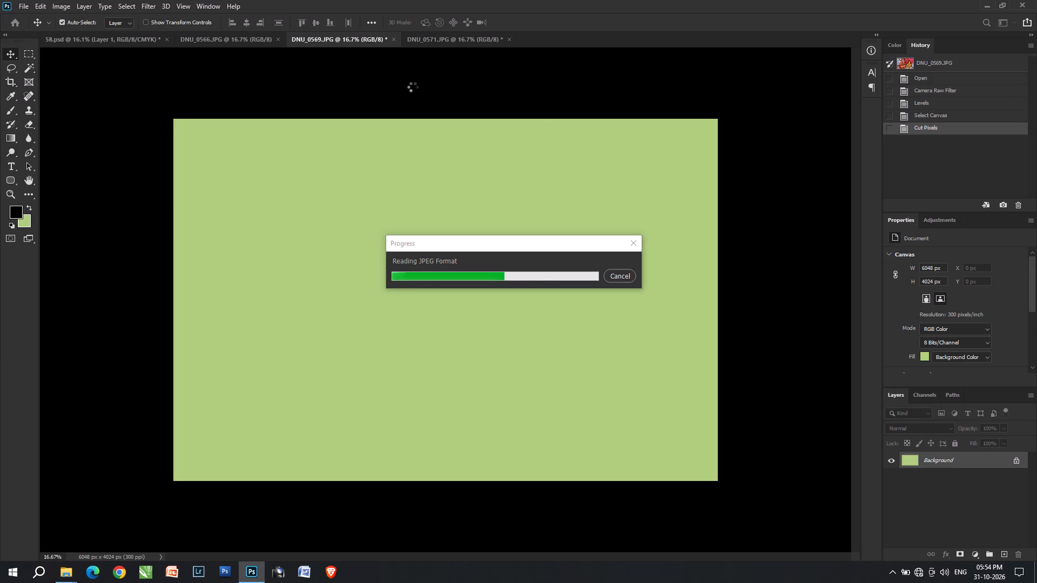
click(441, 90)
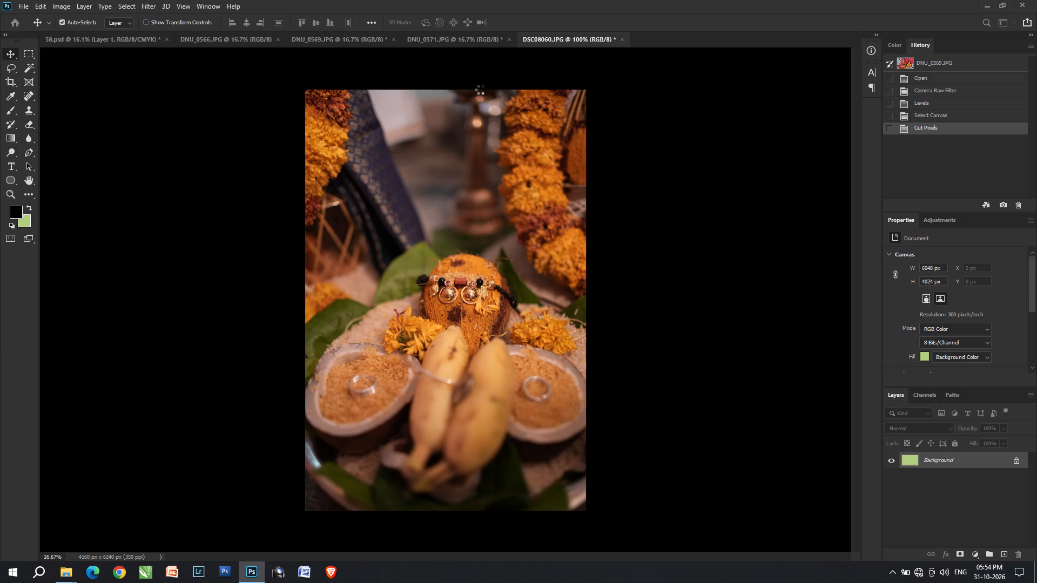
Reapply the last Camera Raw filter to DSC08060.
key(ctrl+alt+f)
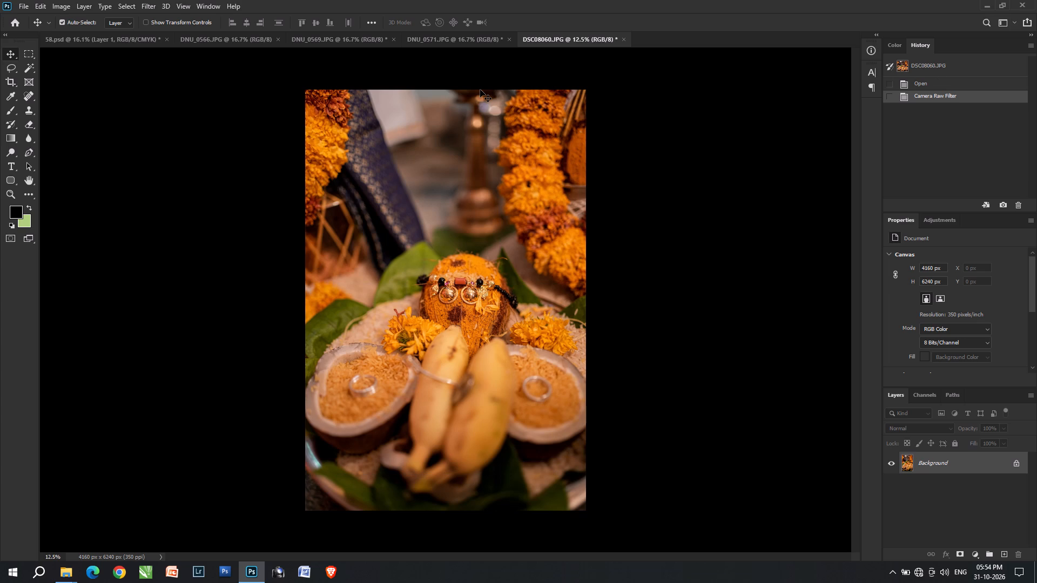
Brighten DSC08060 with Levels, setting the midtone input to 1.18 and the white input to 239.
key(ctrl+l)
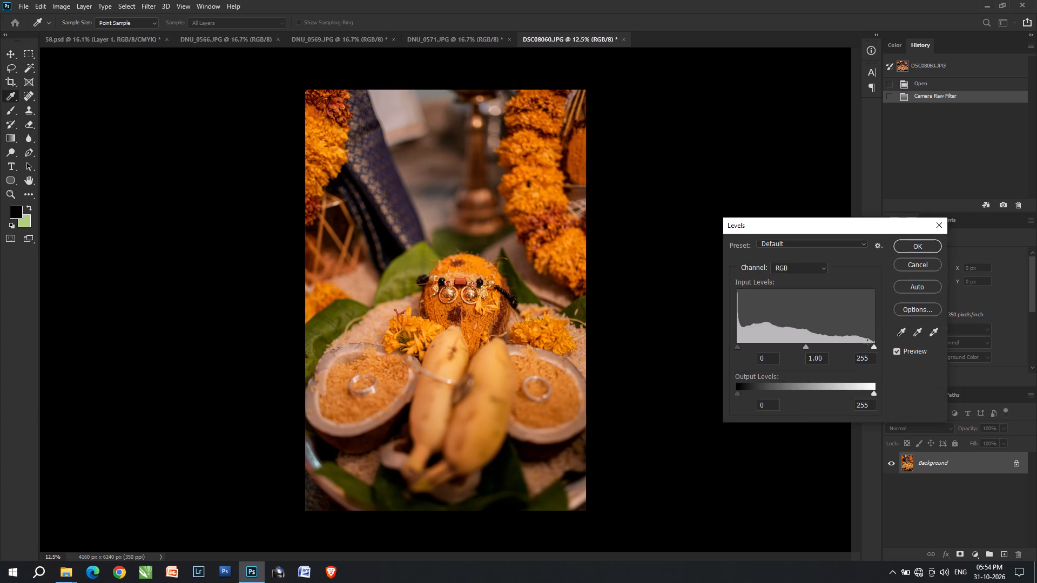
click(799, 343)
click(865, 345)
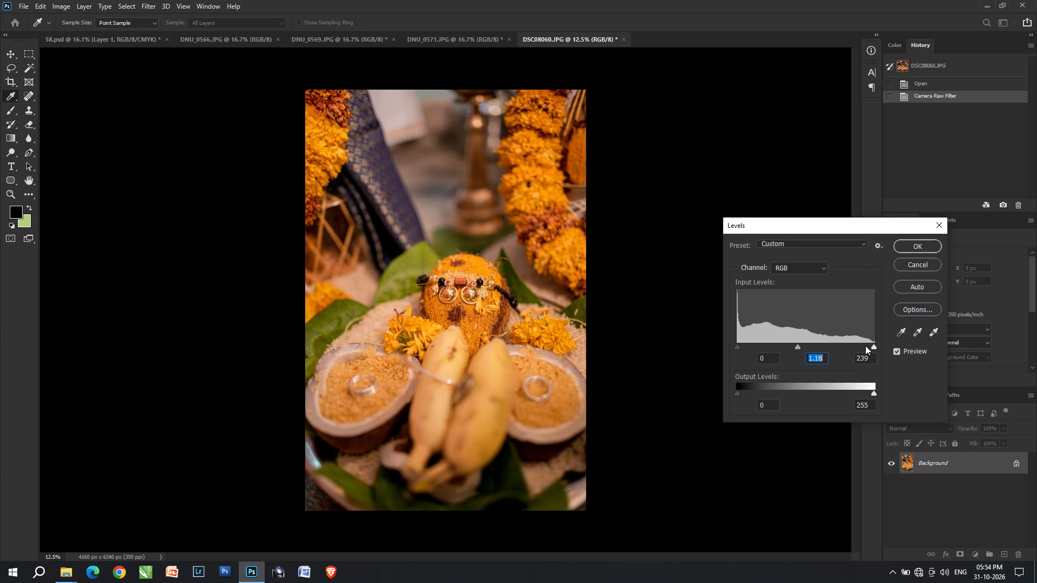
key(Return)
Cut the whole DSC08060 image and paste it into the 58.psd spread.
key(ctrl+a)
key(ctrl+x)
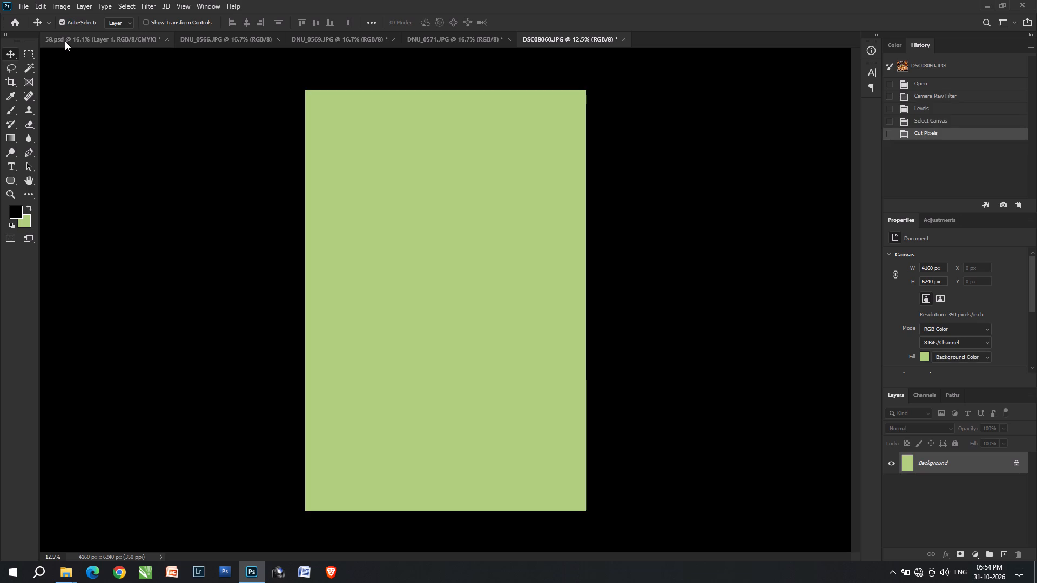
click(65, 41)
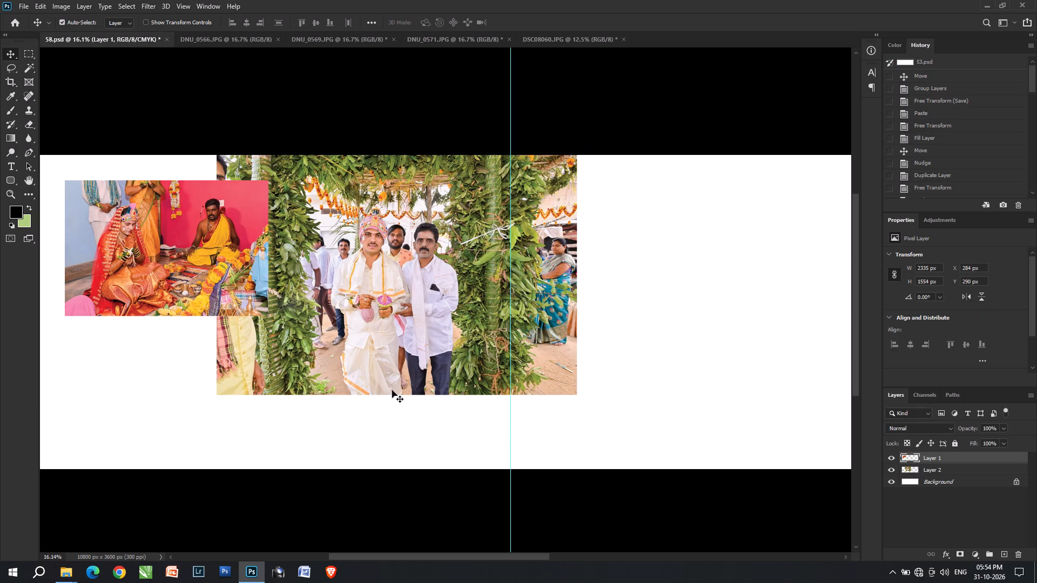
key(ctrl+v)
Scale the pasted offerings photo to about 24% and place it below the bride-and-priest photo, overlapping the groom photo's lower-left corner.
key(ctrl+t)
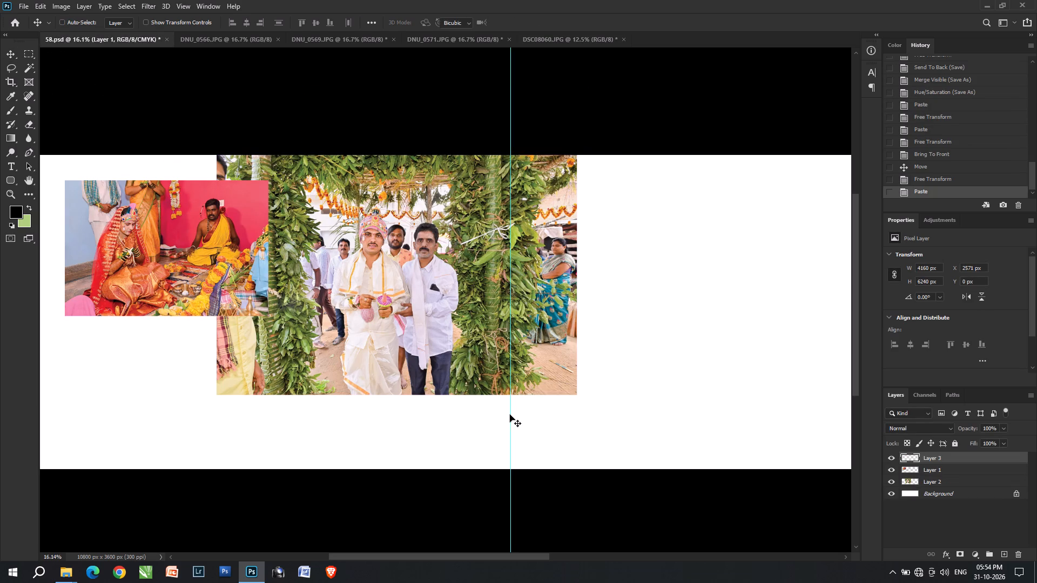
drag(629, 431, 403, 416)
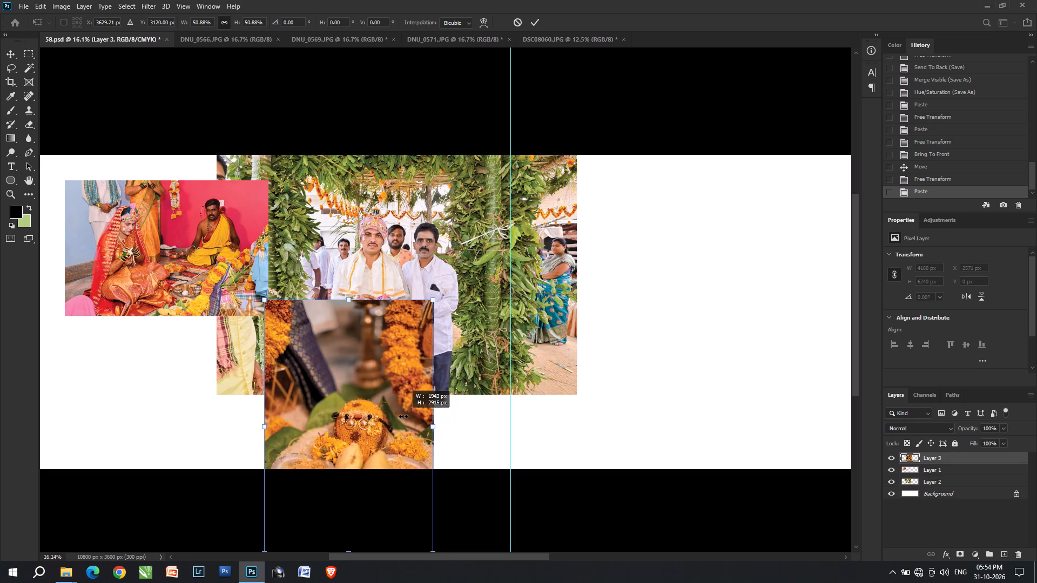
drag(403, 416, 327, 421)
drag(323, 417, 275, 365)
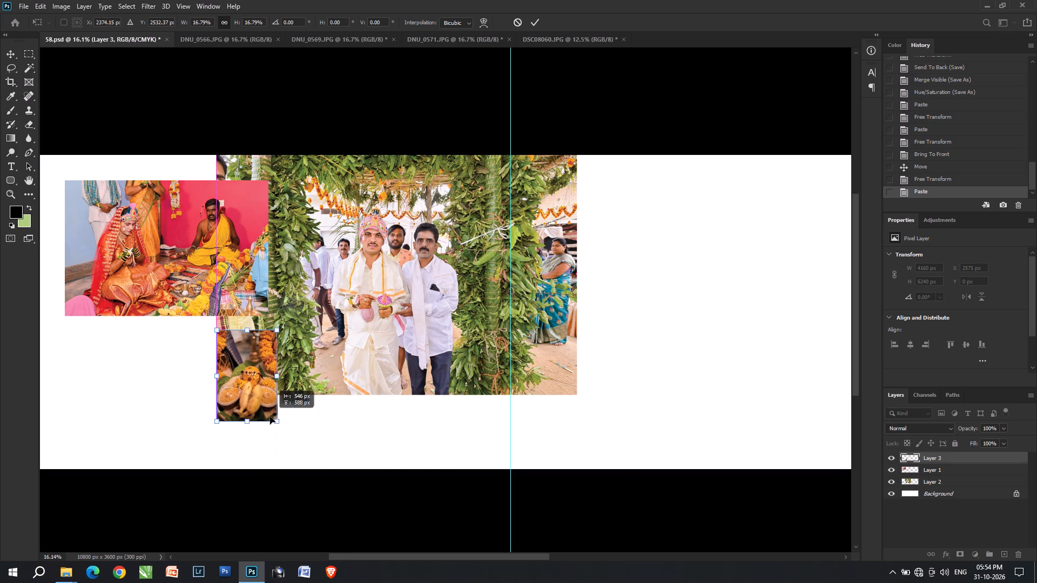
drag(247, 420, 250, 451)
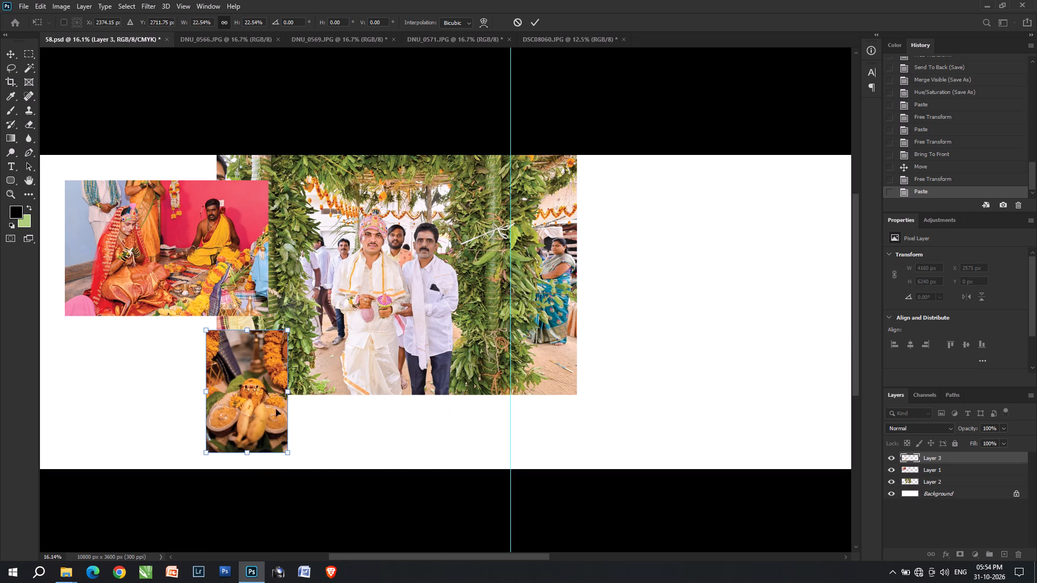
drag(290, 392, 295, 392)
key(Return)
Nudge the offerings photo upward to narrow the gap beneath the bride-and-priest photo, fine-tuning its horizontal position.
key(Up)
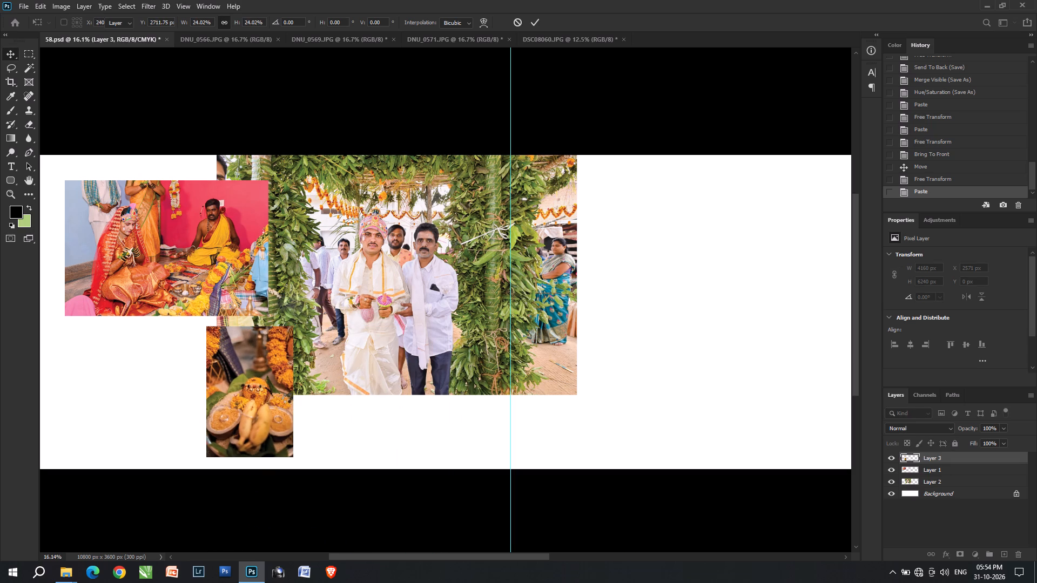
key(Up)
key(Up)
key(Up)
key(Up)
key(Up)
key(Right)
key(Up)
key(Right)
key(Up)
key(Right)
key(Up)
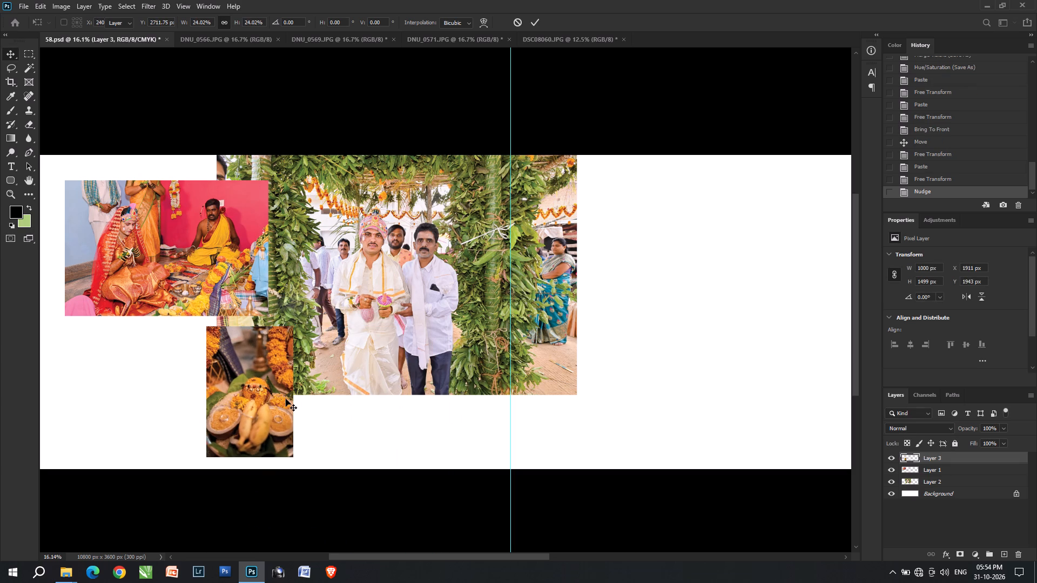
key(Right)
key(Up)
key(Right)
key(Up)
key(Up)
key(Up)
key(Up)
key(Up)
key(Left)
key(Up)
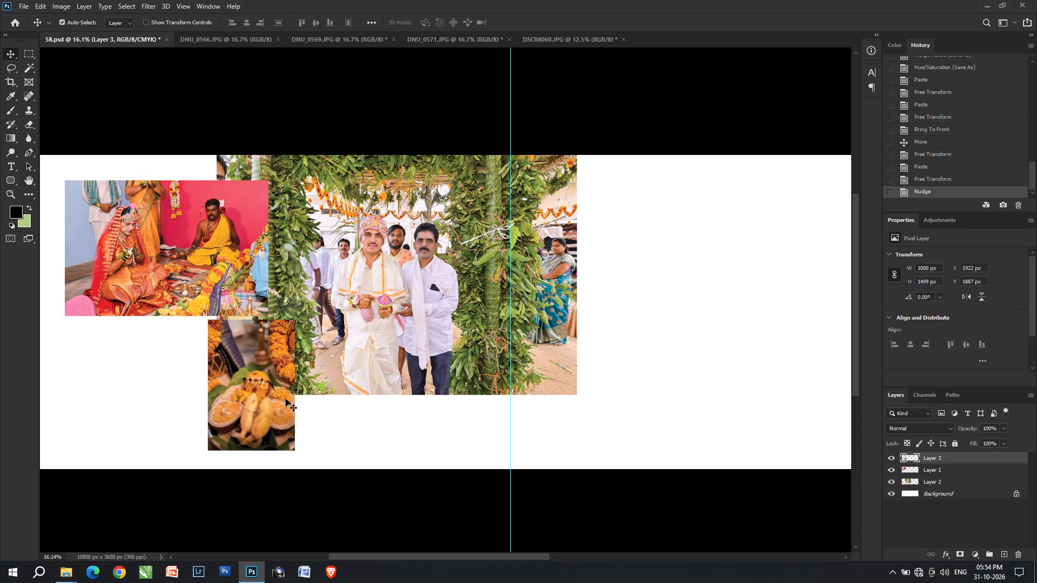
key(Left)
key(Left)
key(Up)
key(Left)
key(Up)
key(Left)
key(Up)
Reapply the last Camera Raw filter to photo DNU_0566 of the hands holding the coconut with a flame.
key(alt+Tab)
key(alt+Tab)
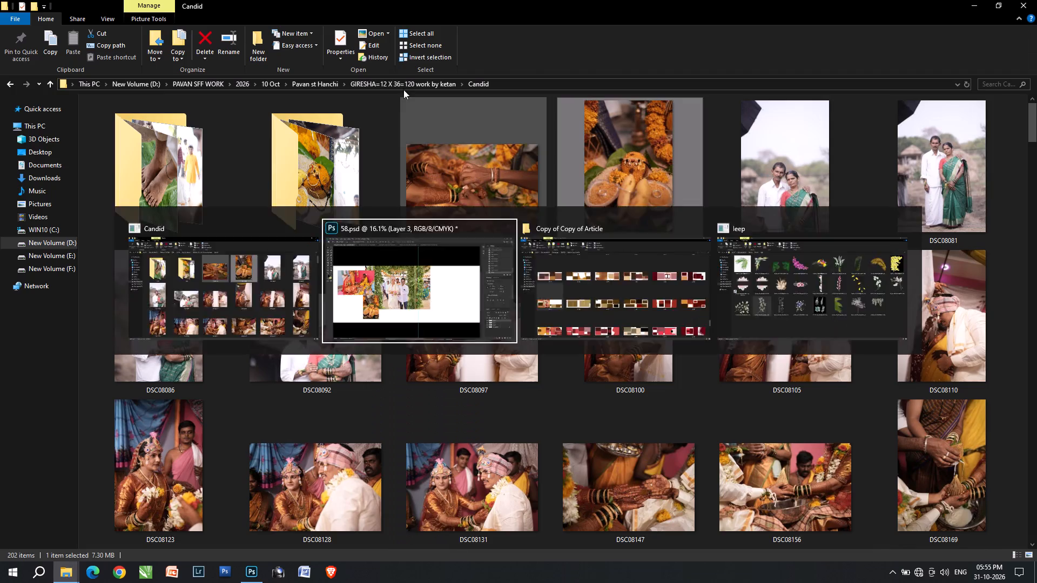
key(ctrl+Tab)
key(ctrl+Tab)
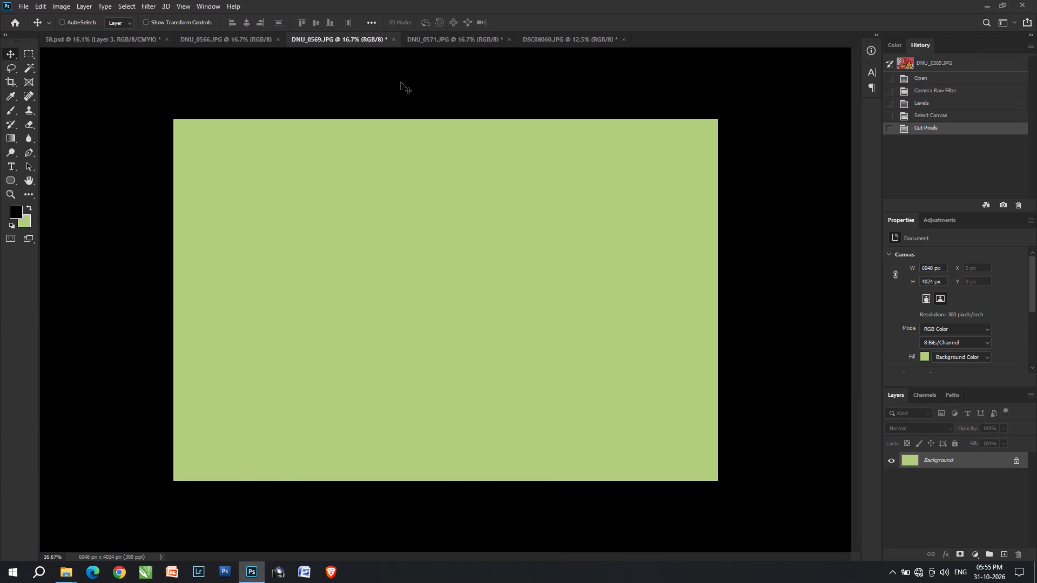
key(ctrl+shift+Tab)
key(ctrl+alt+f)
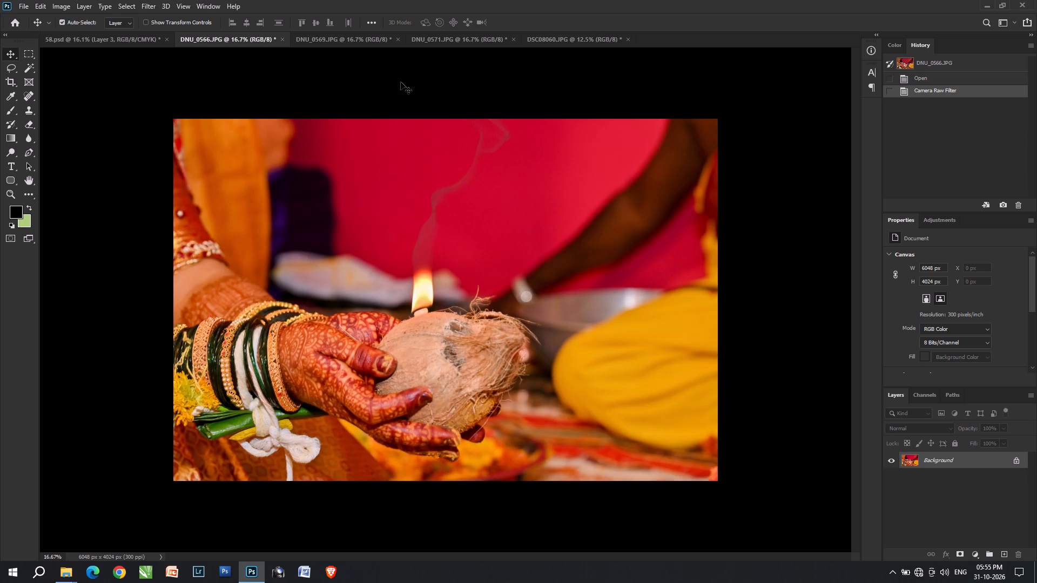
Cut the whole DNU_0566 image and paste it into the 58.psd spread directly above the Background layer.
key(ctrl+alt+z)
key(ctrl+alt+z)
key(ctrl+a)
key(ctrl+x)
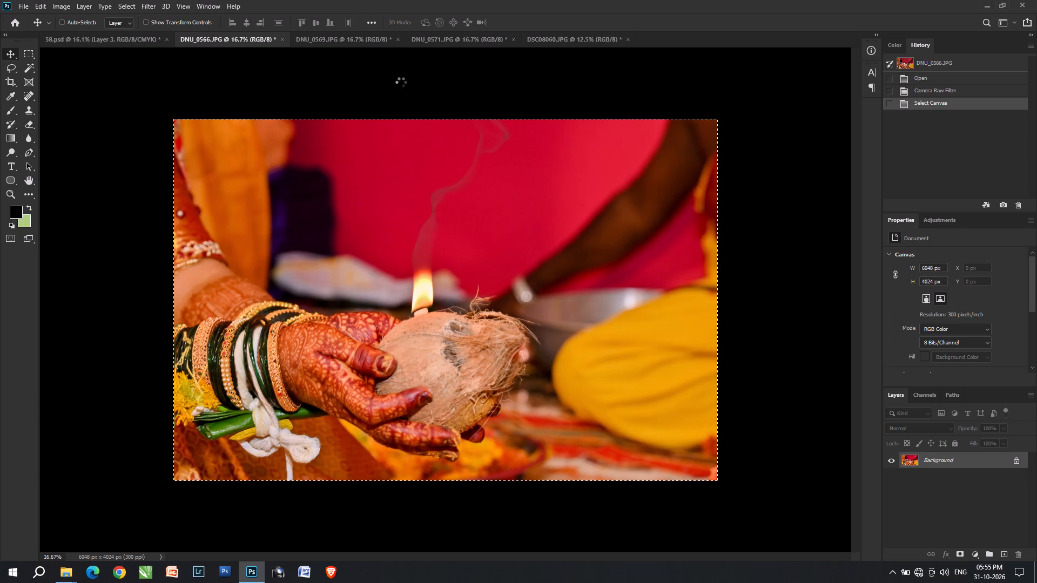
key(ctrl+shift+Tab)
key(ctrl+v)
key(ctrl+t)
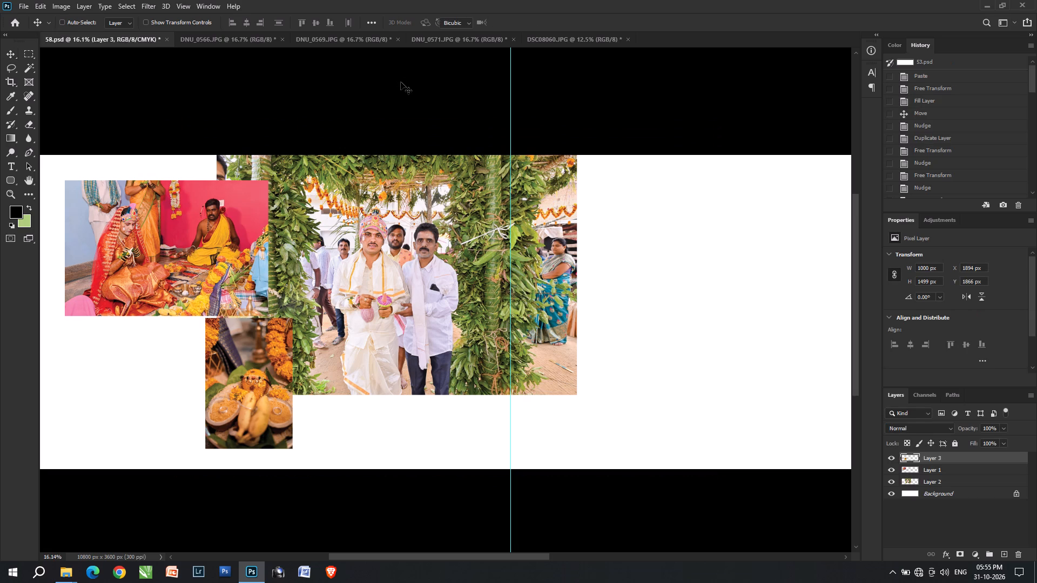
key(space)
key(space)
key(space)
key(space)
key(space)
key(space)
key(space)
drag(206, 417, 575, 398)
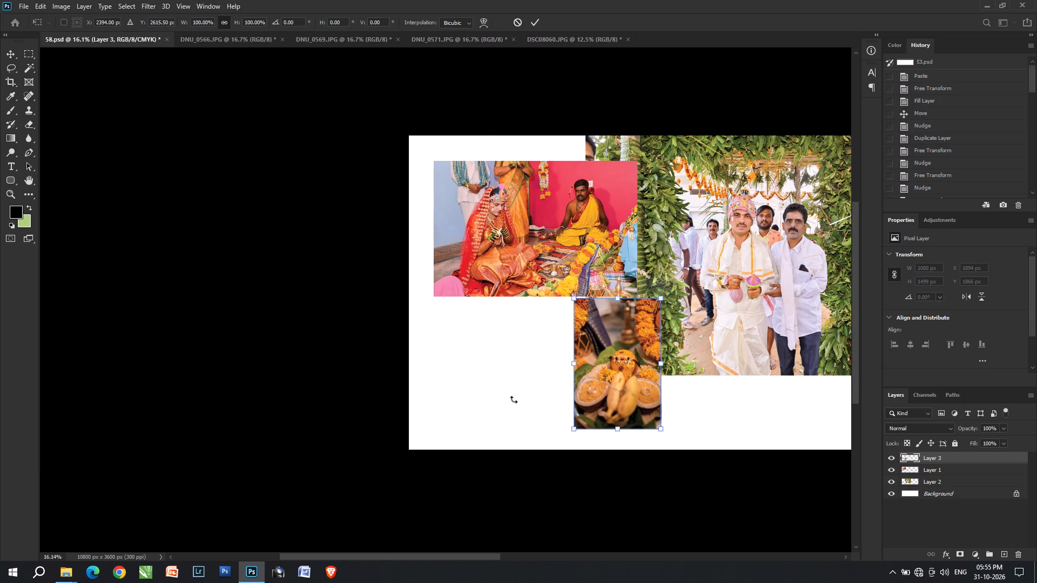
key(Return)
right_click(459, 395)
click(469, 399)
key(ctrl+v)
Scale the pasted coconut-hands photo to about 63% and place it in the spread's lower-left corner, behind the other photos.
key(ctrl+t)
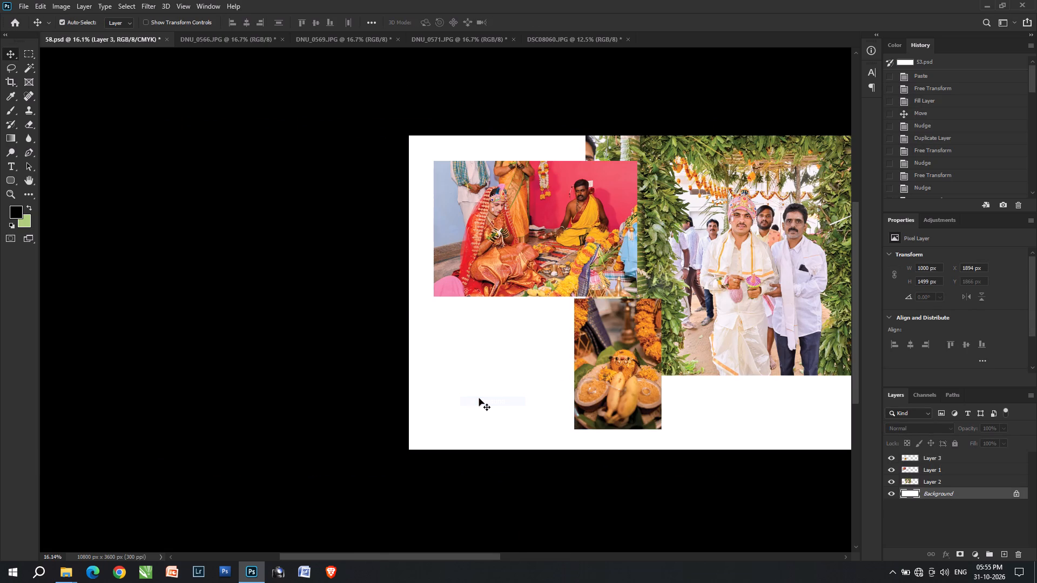
drag(701, 332, 426, 308)
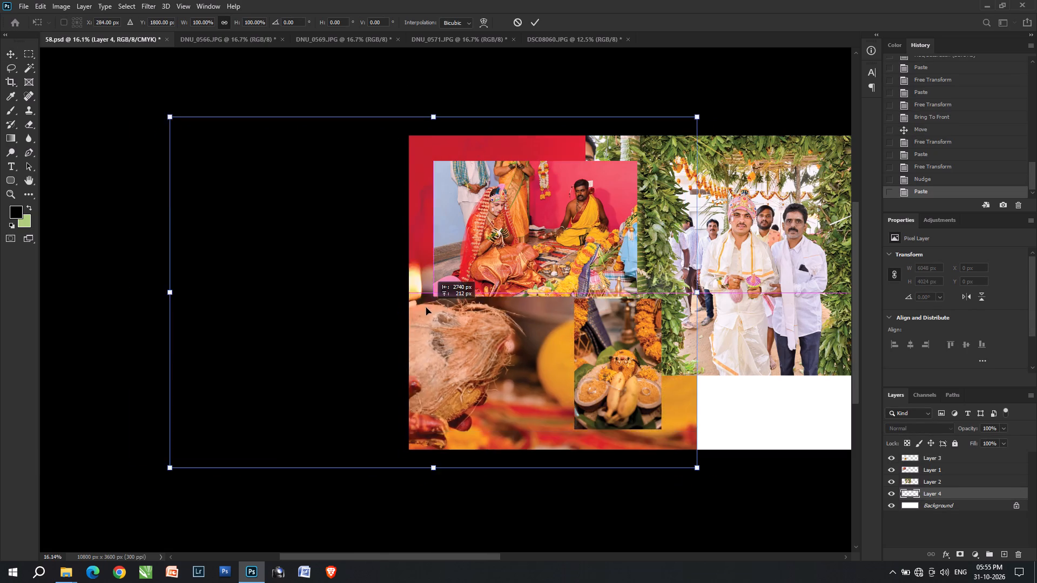
drag(426, 308, 502, 297)
drag(472, 97, 474, 243)
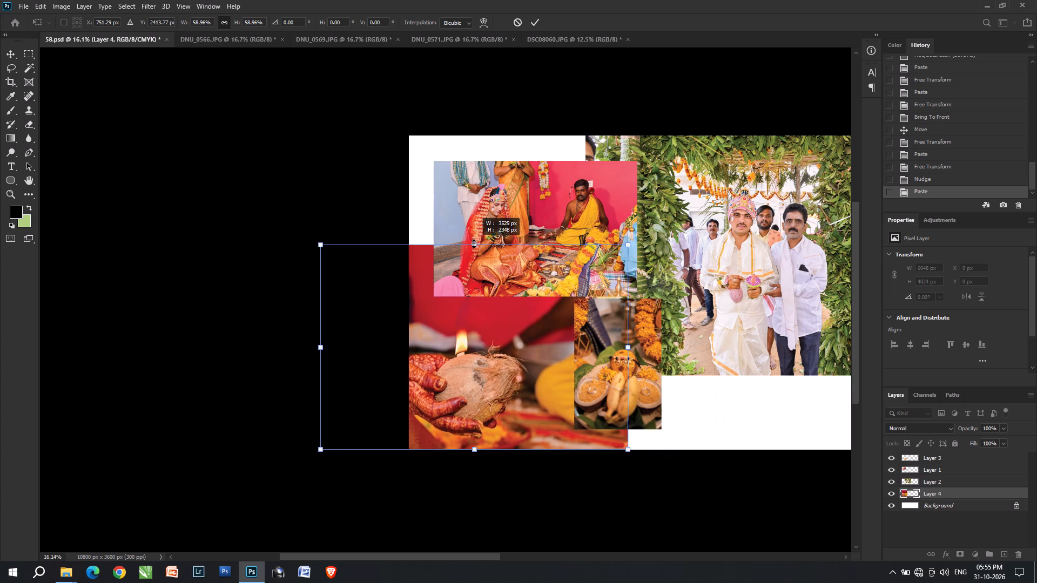
drag(474, 243, 482, 226)
drag(491, 287, 514, 289)
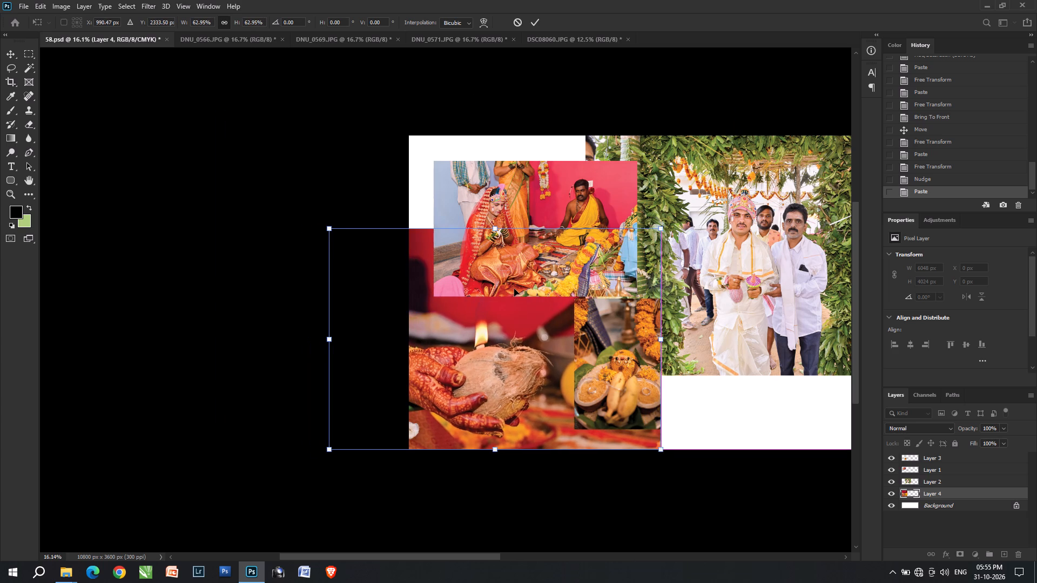
key(Return)
text(vv)
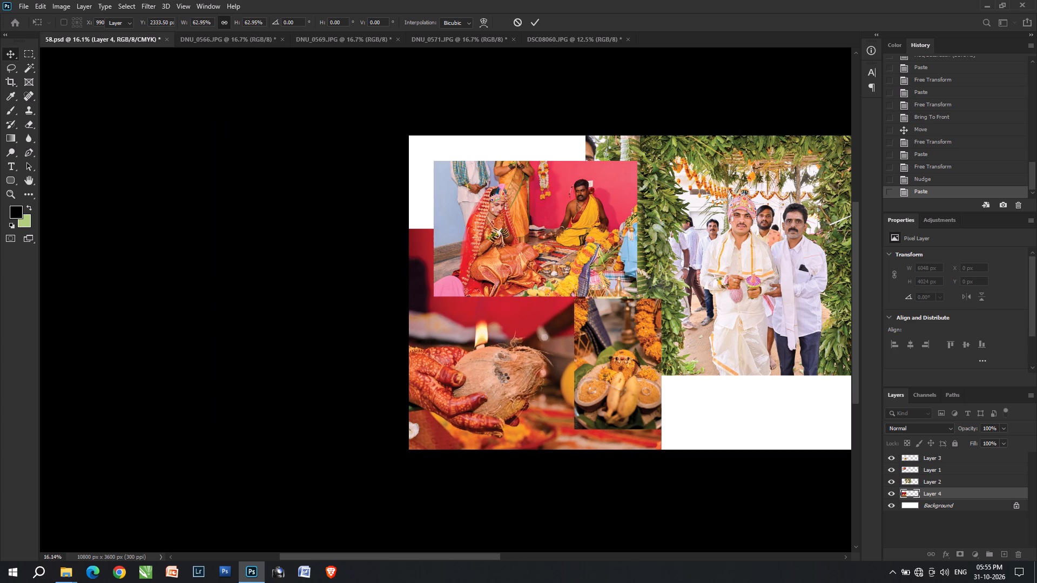
drag(501, 378, 518, 378)
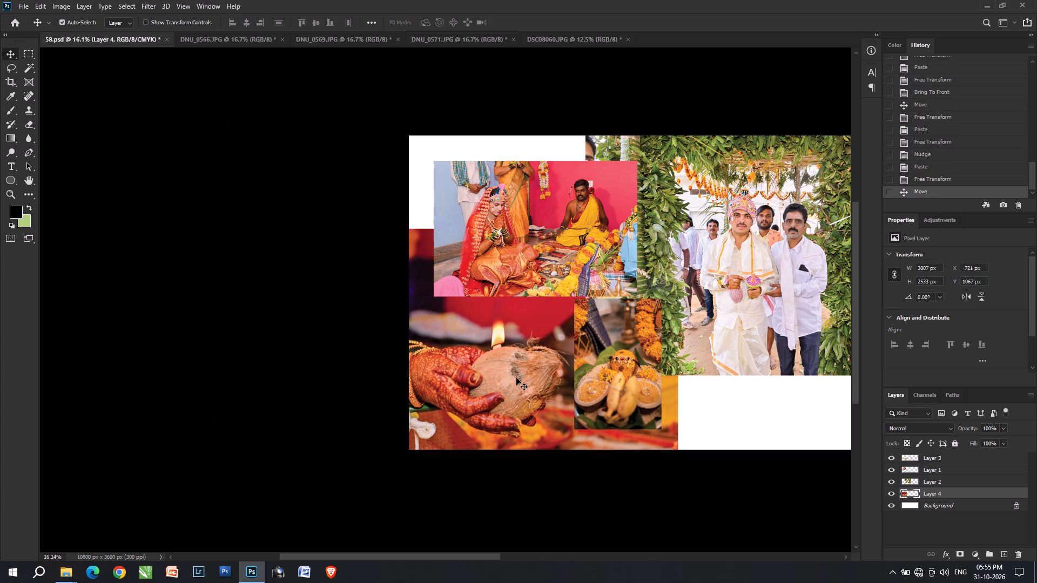
Make a rectangular selection of about 2082 x 1659 px around the hands and coconut, and feather it.
key(m)
key(m)
drag(413, 301, 583, 424)
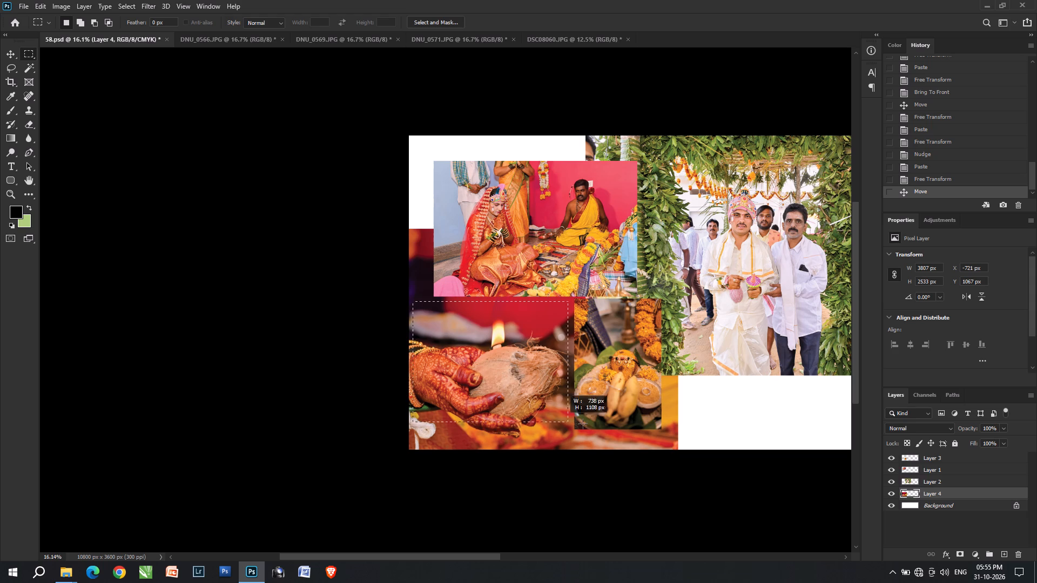
drag(583, 424, 592, 445)
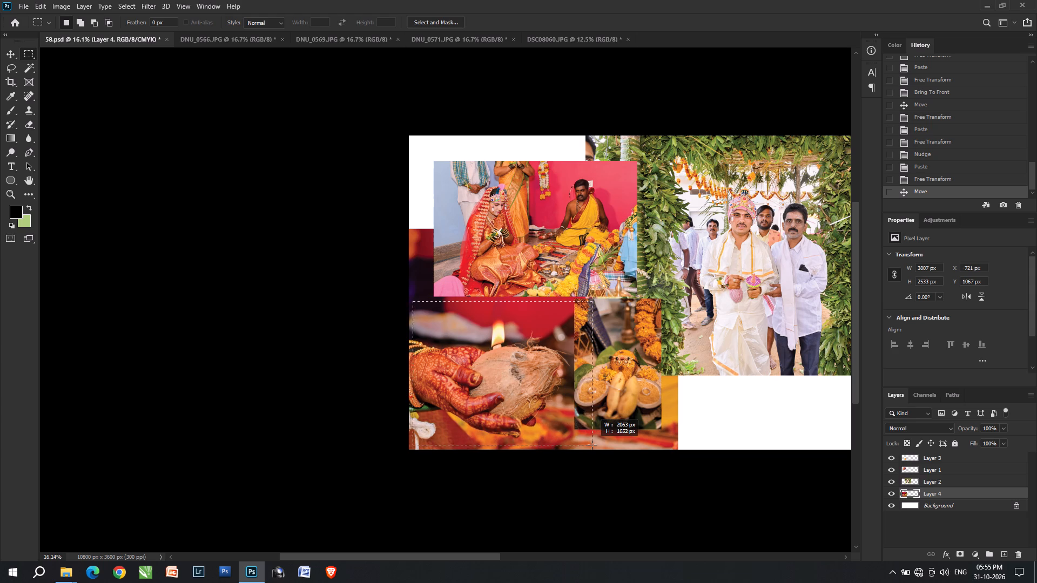
drag(592, 445, 594, 445)
key(ctrl+alt+d)
key(Return)
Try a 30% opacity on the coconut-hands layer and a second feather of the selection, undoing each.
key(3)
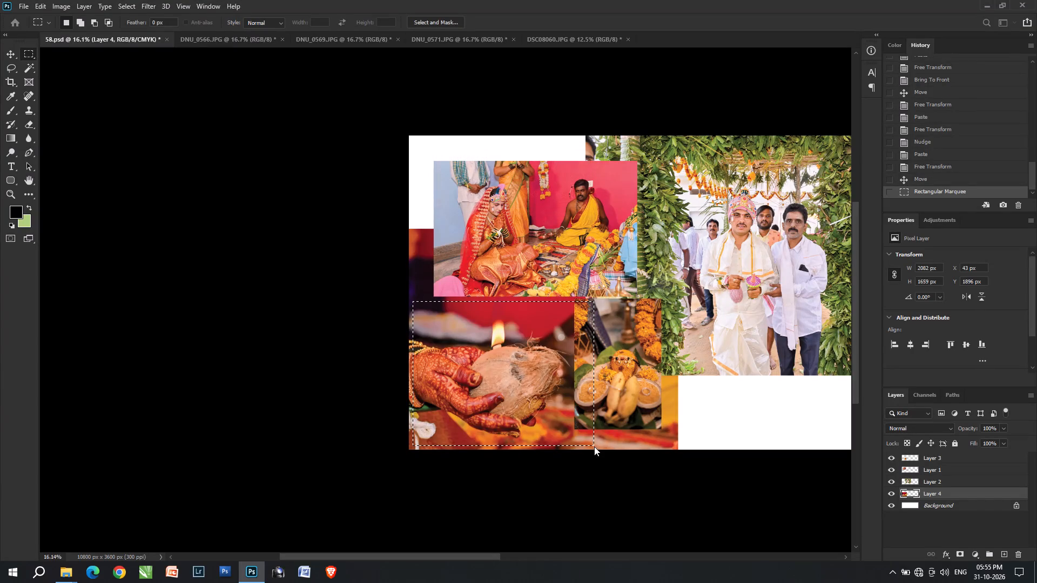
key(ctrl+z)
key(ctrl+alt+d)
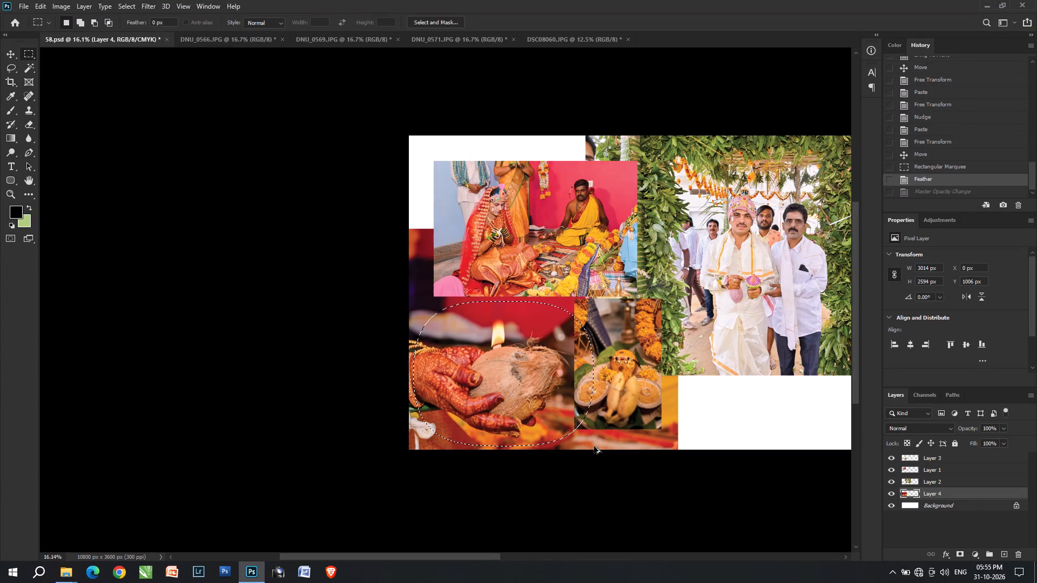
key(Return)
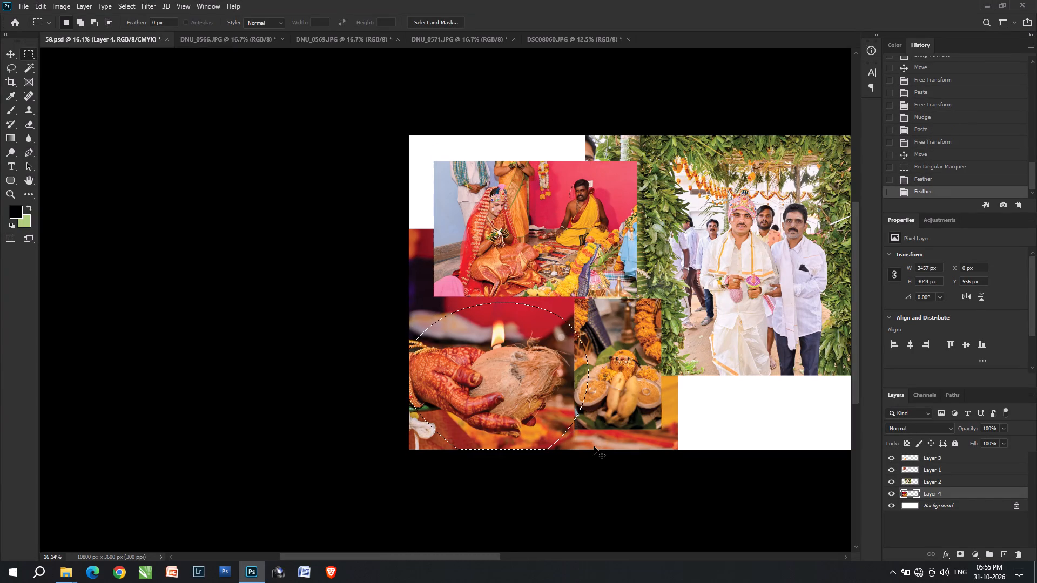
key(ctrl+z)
Invert the feathered selection and delete the coconut-hands photo's surroundings so its edges fade out, leaving nothing selected.
key(ctrl+shift+i)
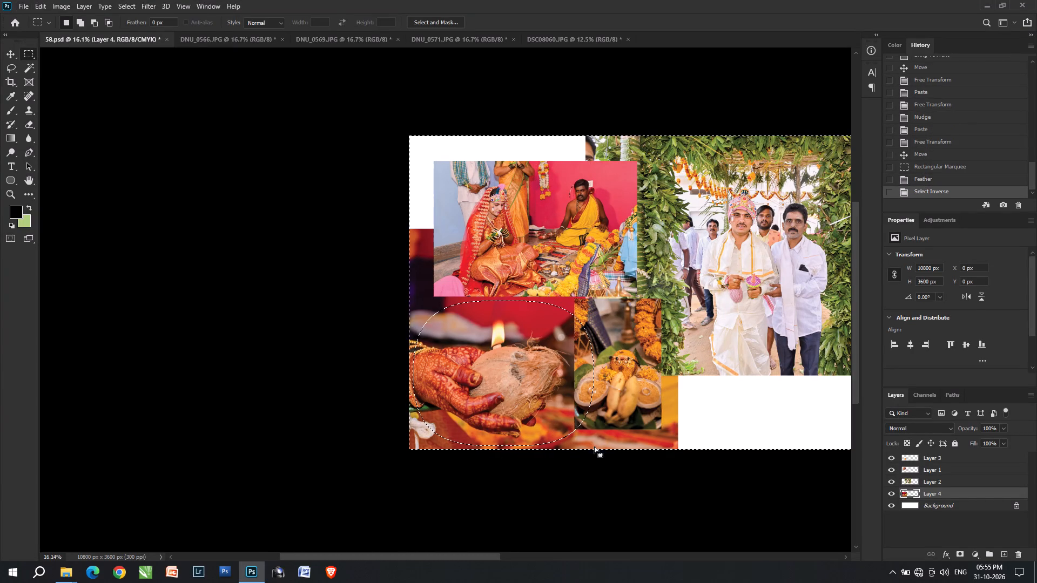
key(Delete)
key(ctrl+d)
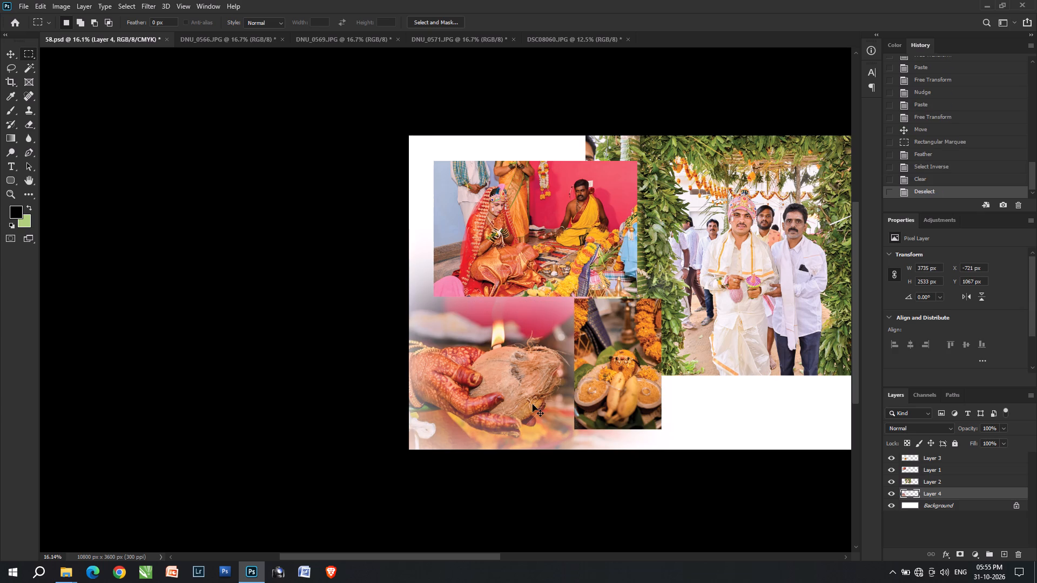
key(ctrl+d)
click(512, 364)
key(ctrl+d)
Set the coconut-hands photo layer's opacity to 80%.
key(v)
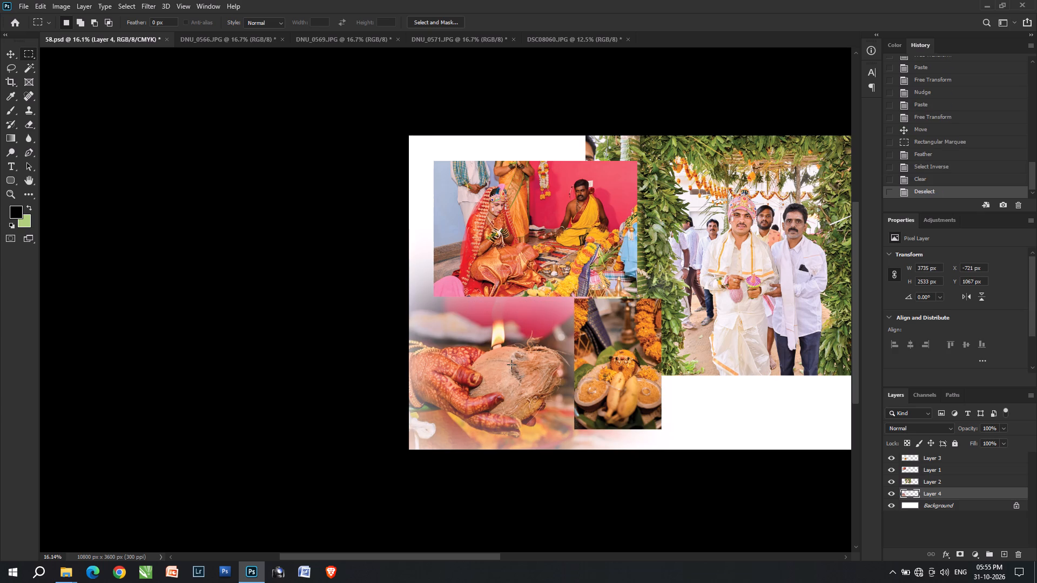
key(v)
right_click(509, 364)
click(511, 369)
key(8)
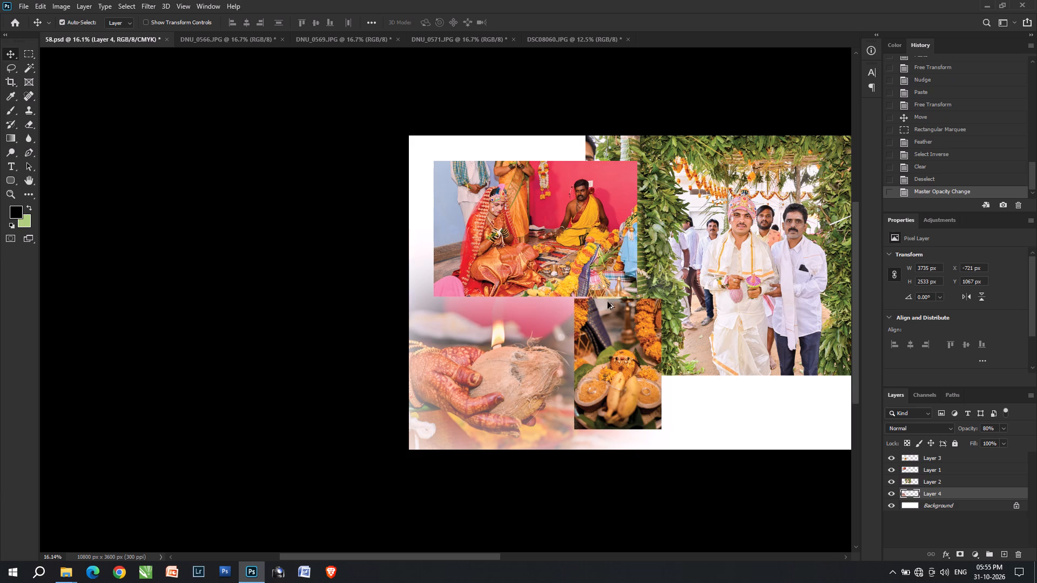
Shift the groom photo slightly right to X 2119 px, keeping it flush with the spread's top edge.
key(space)
drag(609, 294, 470, 294)
alt+scroll(532, 276, up, 3)
click(594, 288)
key(space)
drag(583, 289, 415, 289)
key(ctrl+t)
drag(516, 314, 518, 342)
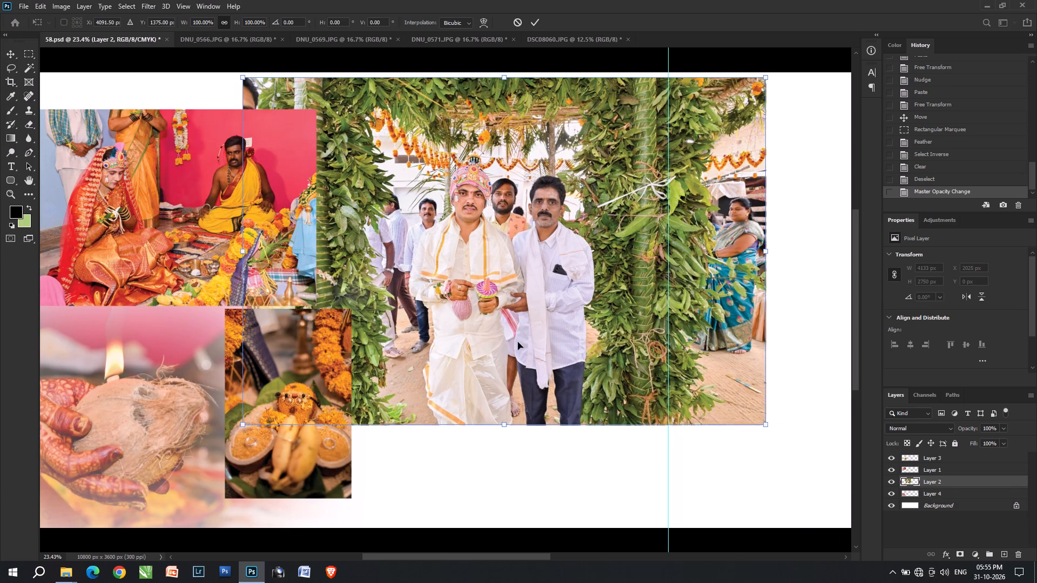
drag(518, 342, 519, 346)
key(ctrl+z)
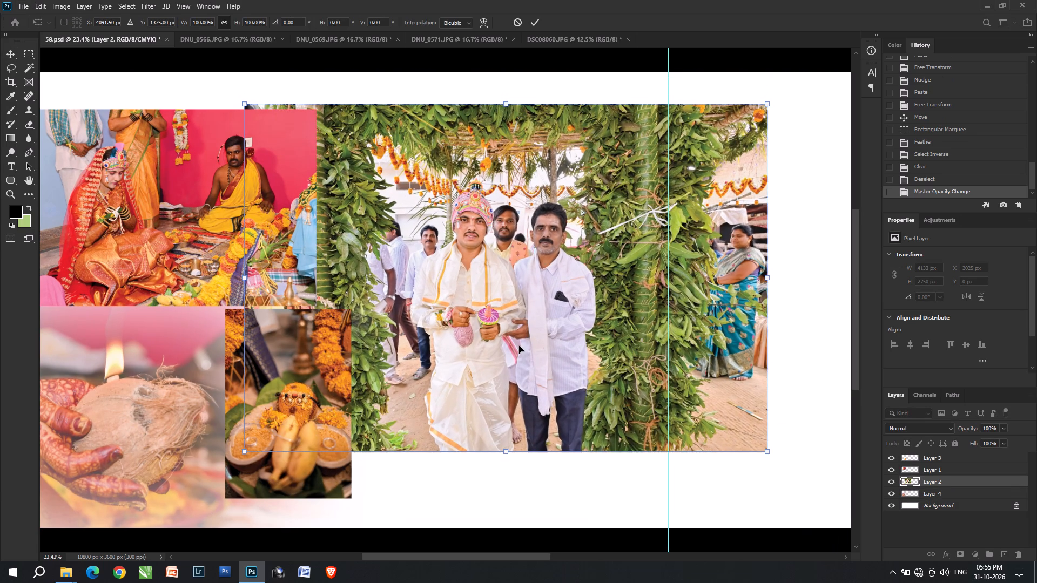
click(519, 346)
click(465, 343)
shift+drag(437, 335, 449, 334)
shift+double_click(449, 334)
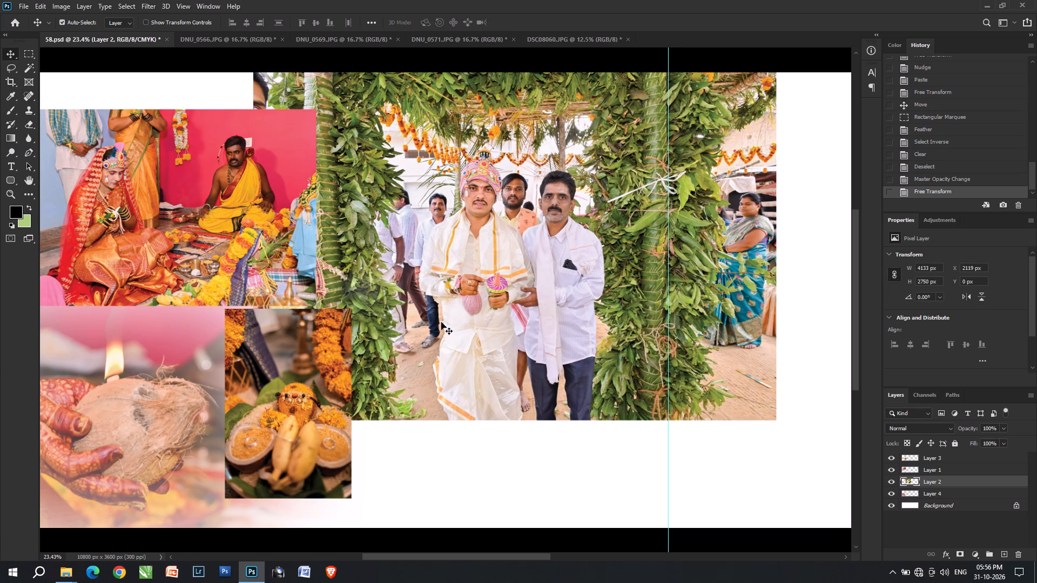
Duplicate the bride-and-priest photo, send the copy one layer back and turn it white by raising its Lightness to maximum.
key(space)
key(space)
key(space)
key(space)
key(space)
key(space)
key(space)
key(space)
key(space)
key(space)
key(space)
key(space)
key(space)
key(space)
key(space)
drag(380, 250, 559, 262)
click(334, 263)
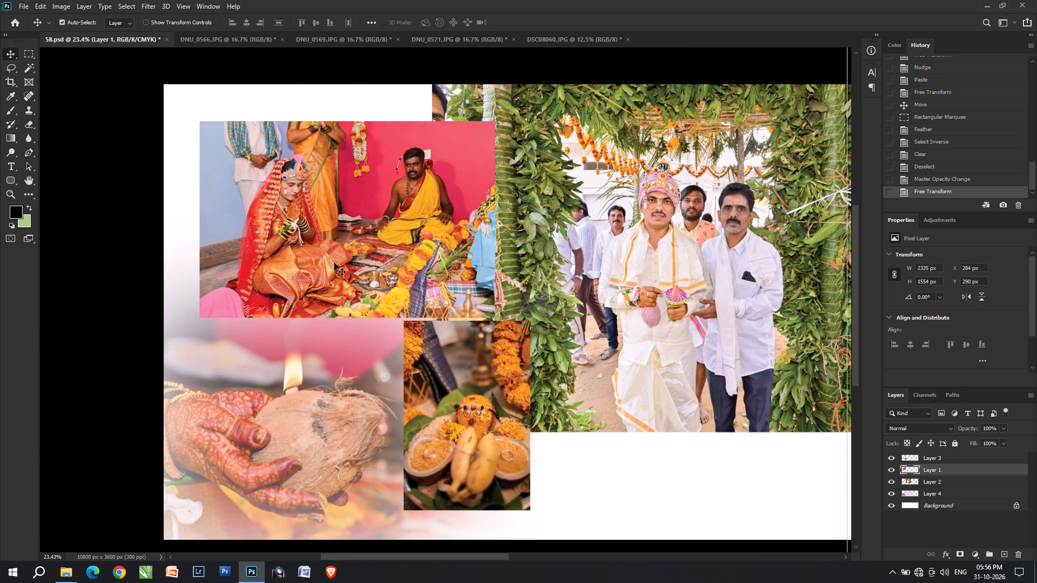
key(ctrl+j)
key(ctrl+bracketleft)
key(ctrl+u)
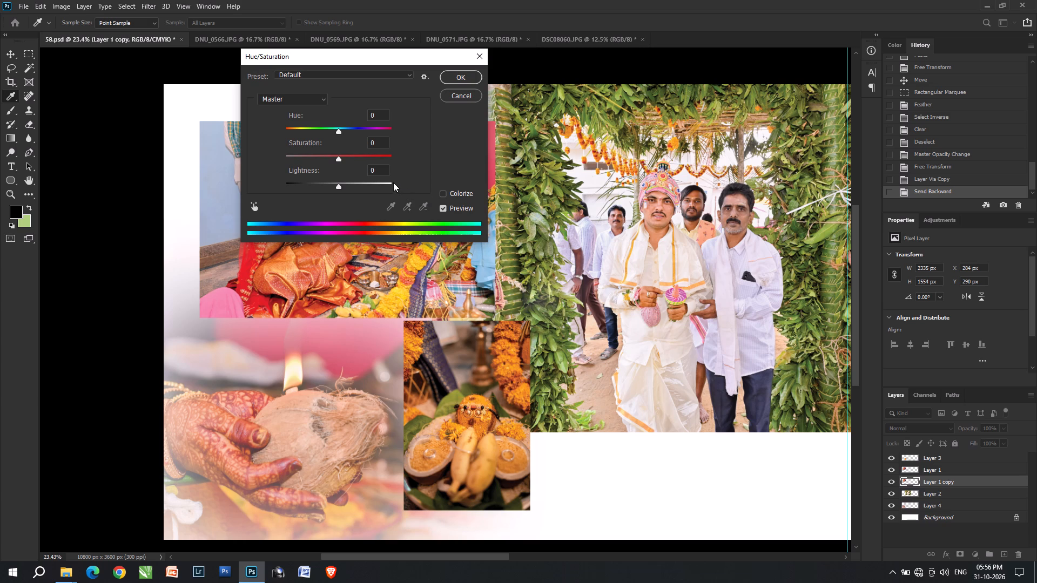
drag(393, 182, 400, 184)
key(Return)
Offset the white copy about 21 px right and 22 px down, forming a border along the bride-and-priest photo's right and bottom edges.
key(Down)
key(Right)
key(Down)
key(Right)
key(Down)
key(Right)
key(Down)
key(Right)
key(Down)
key(Right)
key(Down)
key(Right)
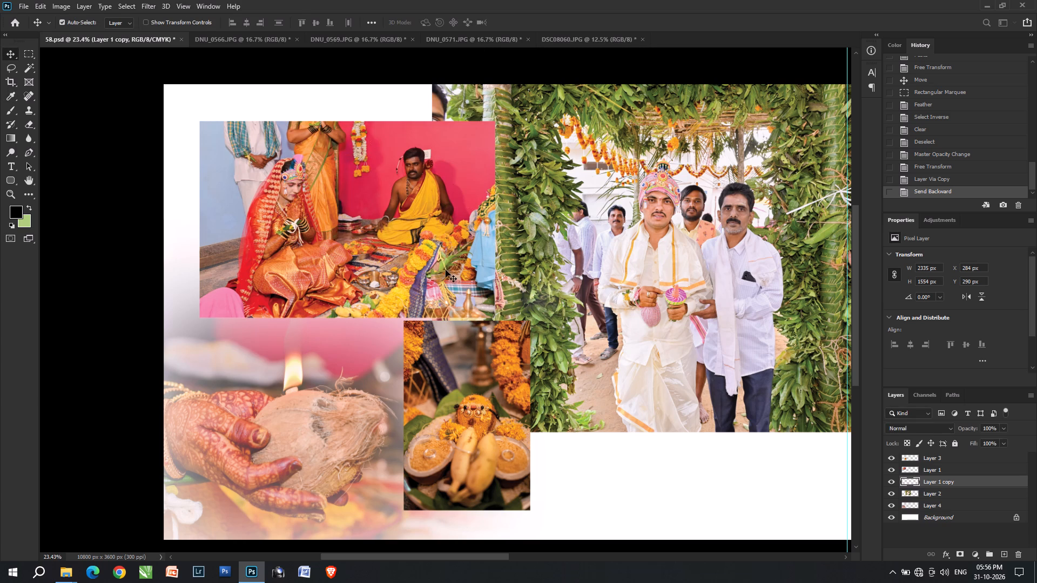
key(Down)
key(Right)
key(Down)
key(Right)
key(Down)
key(Right)
key(Down)
key(Right)
alt+scroll(497, 318, up, 2)
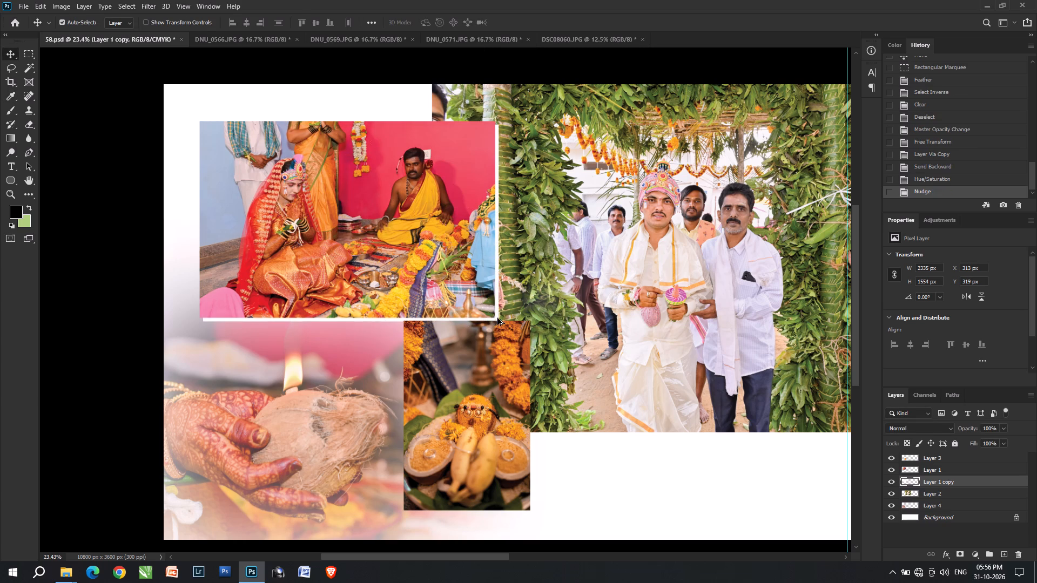
alt+scroll(497, 318, up, 20)
drag(496, 311, 496, 303)
shift+drag(490, 333, 483, 332)
Stretch the white copy's top edge above the bride-and-priest photo to form a top border, making the copy 1599 px high.
alt+scroll(483, 332, down, 13)
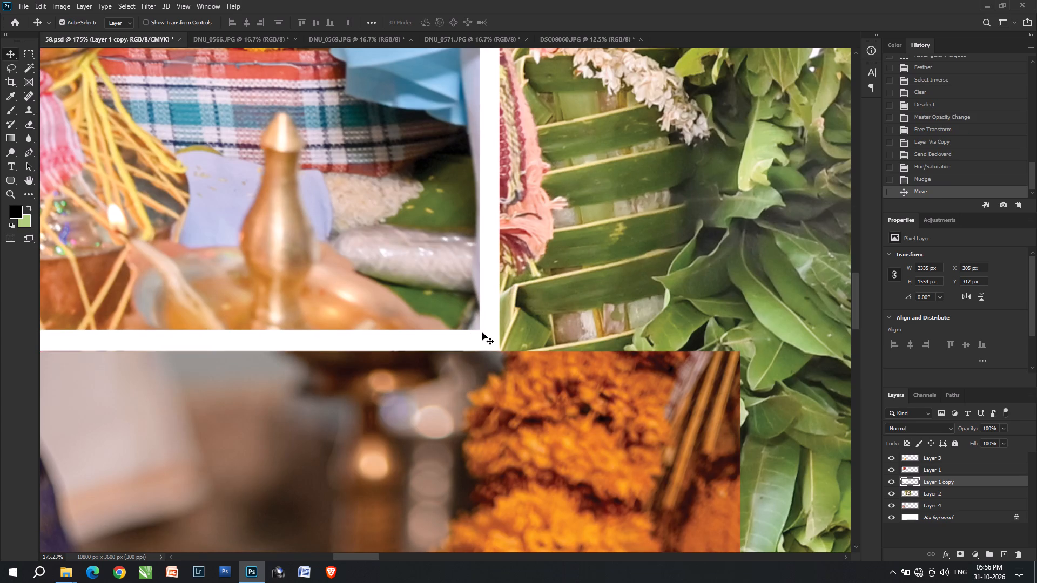
alt+scroll(482, 333, down, 1)
alt+scroll(545, 369, down, 4)
key(space)
key(space)
key(space)
key(space)
key(space)
key(space)
key(space)
key(space)
key(space)
key(space)
key(space)
key(space)
key(space)
key(space)
key(space)
key(space)
key(space)
key(space)
key(space)
key(space)
drag(432, 166, 423, 419)
drag(423, 419, 406, 561)
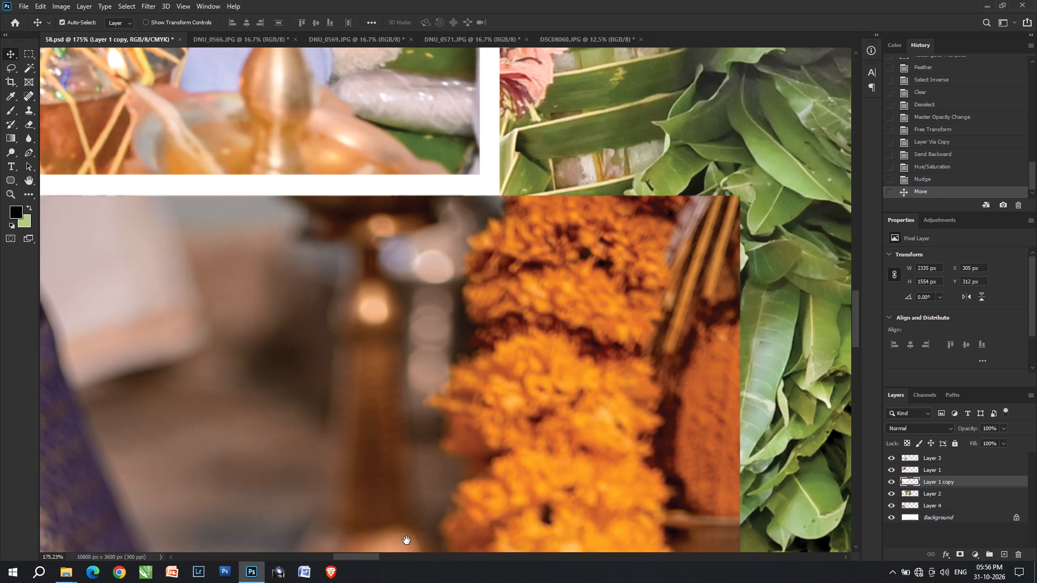
drag(500, 317, 509, 582)
drag(517, 230, 511, 410)
key(ctrl+t)
key(space)
key(space)
key(space)
key(space)
key(space)
key(space)
key(space)
key(space)
key(space)
key(space)
key(space)
key(space)
key(space)
key(space)
key(space)
key(space)
key(space)
key(space)
key(space)
key(space)
drag(521, 248, 522, 418)
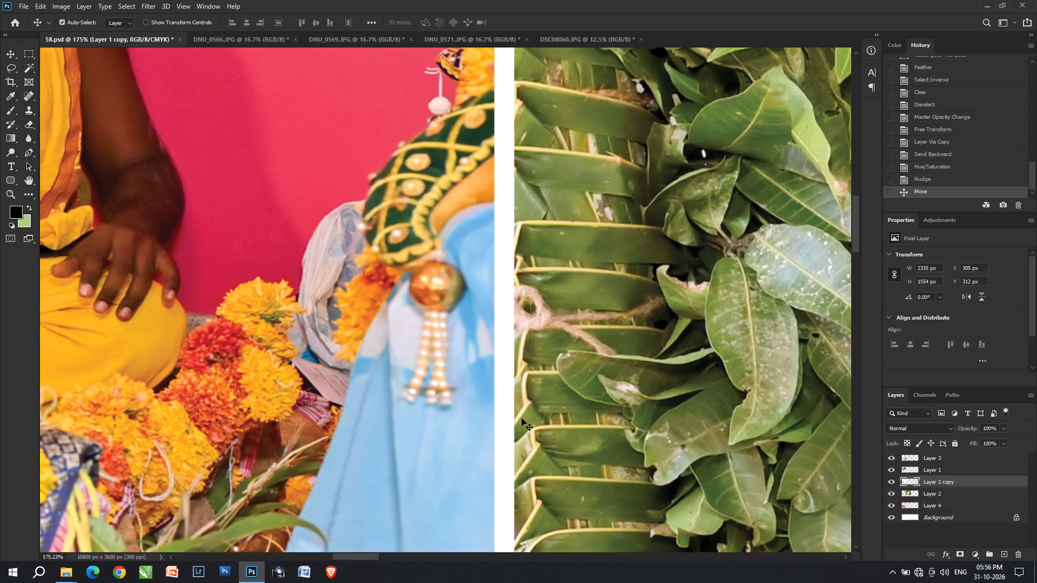
drag(522, 418, 522, 463)
key(space)
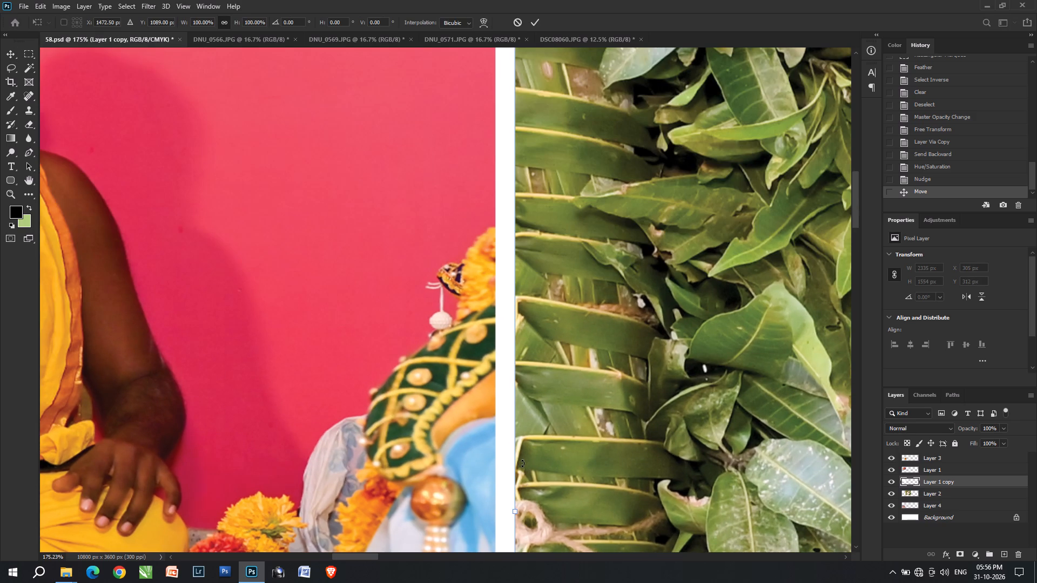
key(space)
key(space)
key(space)
key(space)
key(space)
key(space)
key(space)
key(space)
key(space)
key(space)
key(space)
key(space)
key(space)
key(space)
key(space)
key(space)
key(space)
key(space)
key(space)
key(space)
drag(524, 283, 547, 544)
drag(535, 221, 563, 474)
drag(553, 401, 556, 195)
click(548, 265)
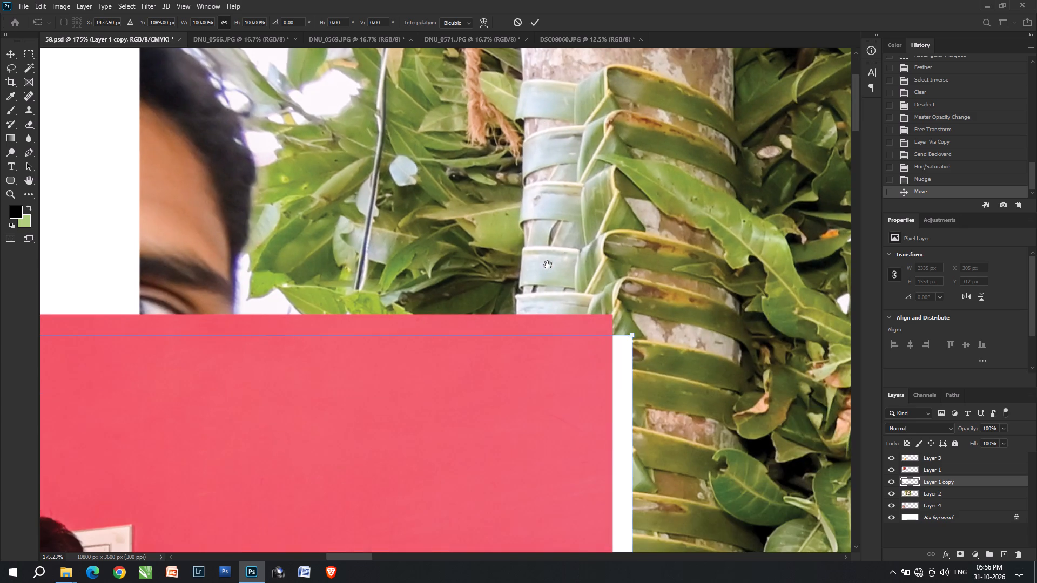
shift+drag(557, 331, 568, 283)
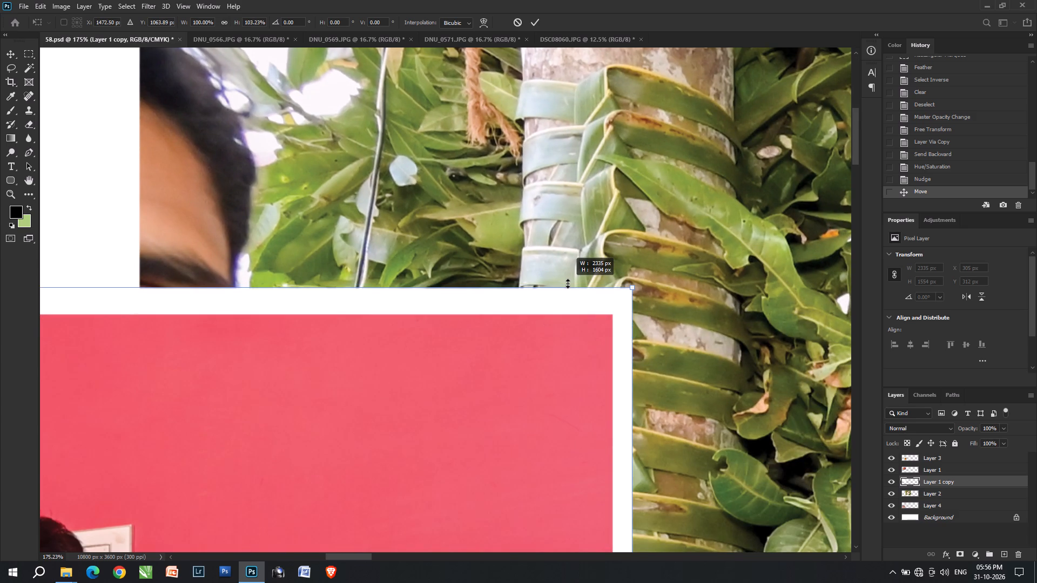
shift+drag(568, 283, 570, 288)
Stretch the white copy's left edge past the bride-and-priest photo to form a left border, making the copy 2372 px wide.
scroll(580, 302, down, 7)
key(alt+space)
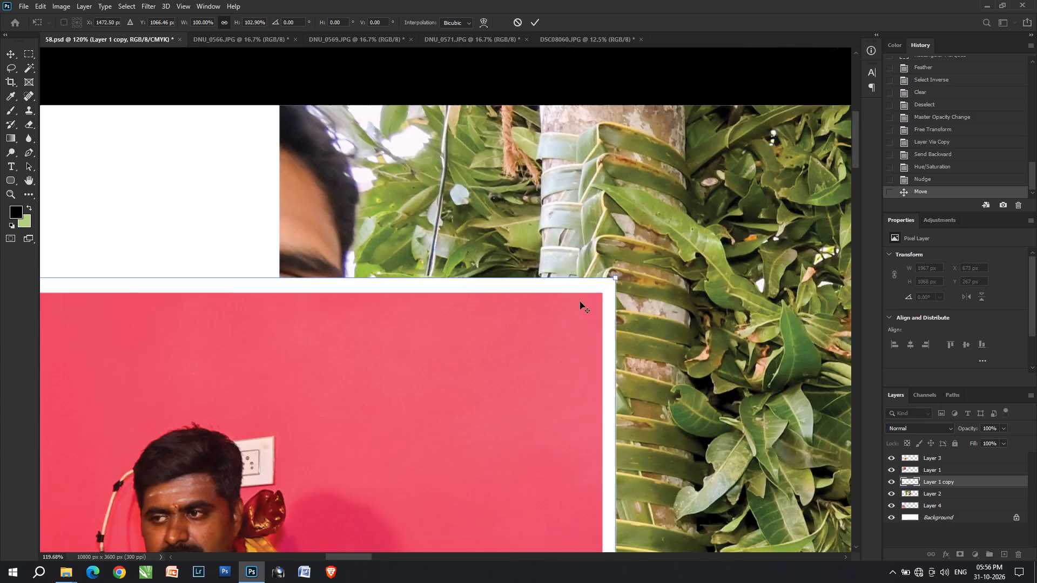
scroll(580, 302, down, 12)
key(space)
key(space)
key(space)
key(space)
key(space)
key(space)
drag(335, 404, 582, 282)
scroll(583, 282, down, 4)
key(alt+space)
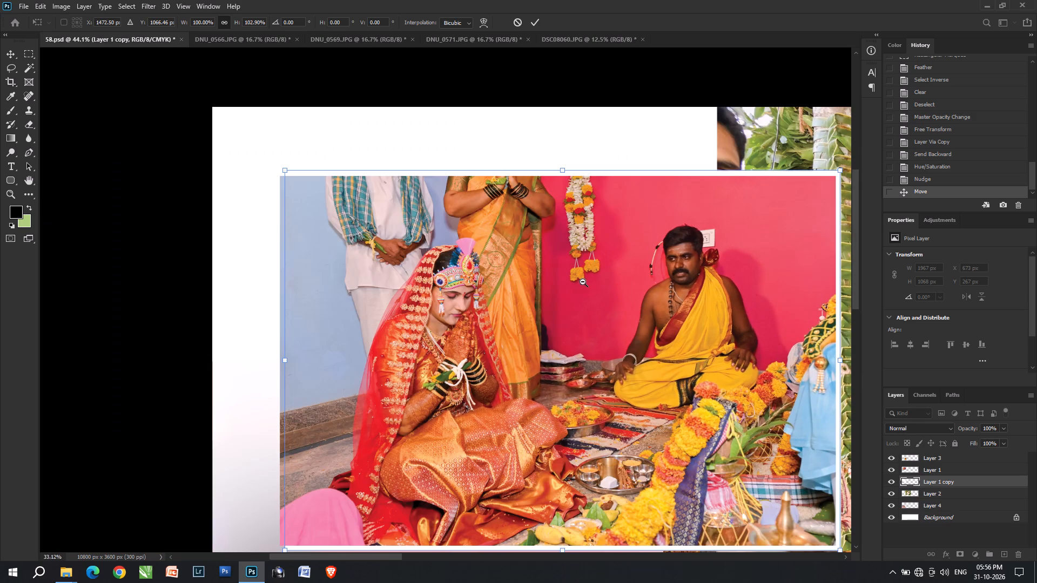
scroll(583, 282, down, 8)
click(466, 313)
shift+click(461, 306)
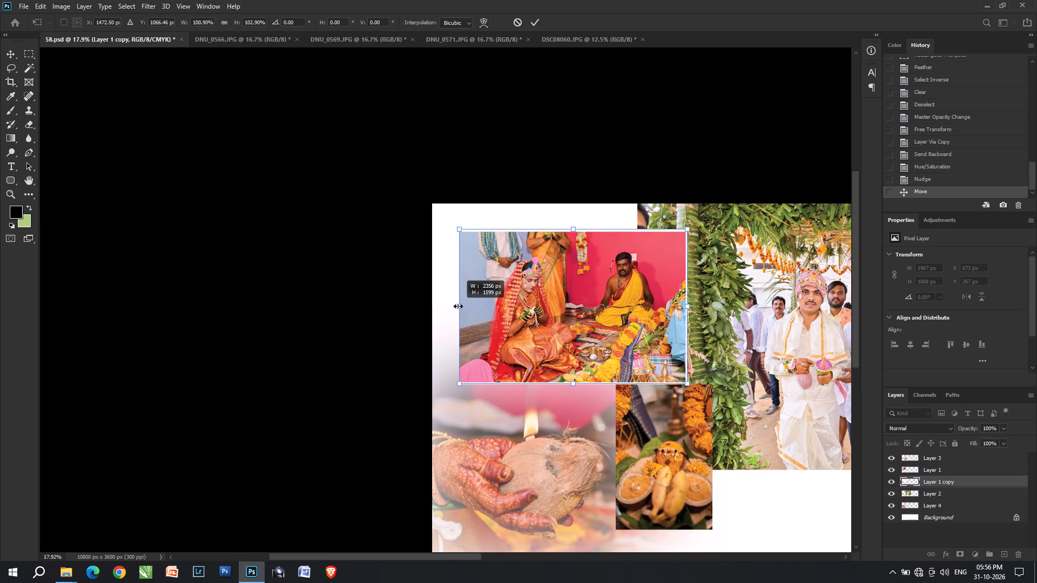
alt+scroll(461, 367, up, 15)
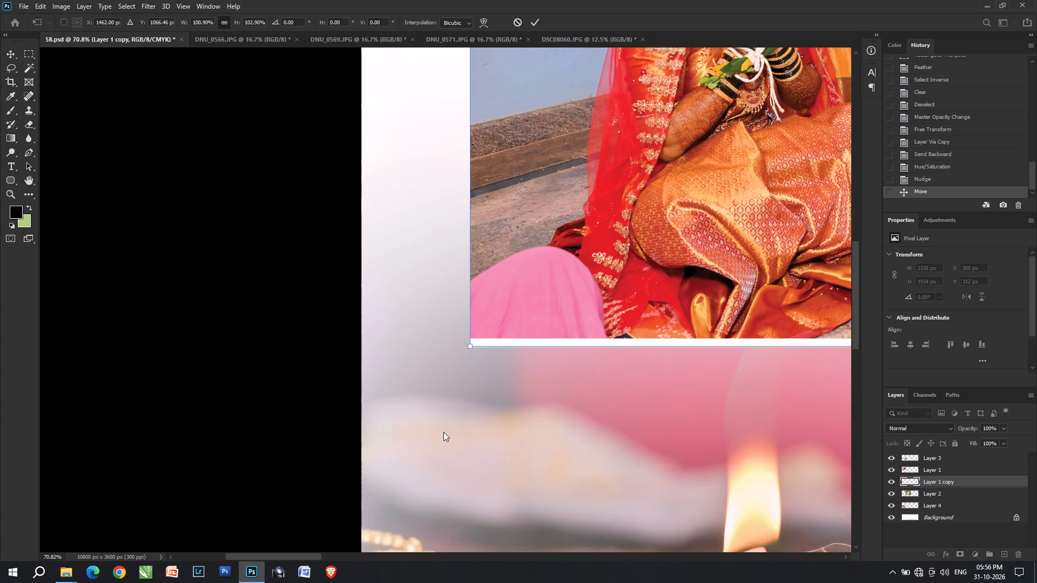
shift+click(465, 302)
shift+drag(465, 302, 461, 301)
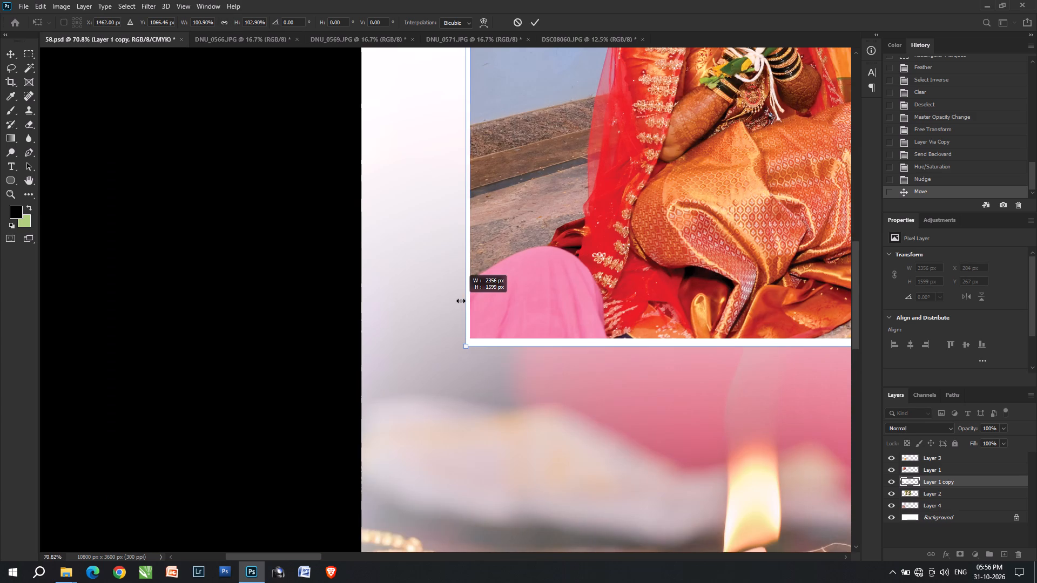
shift+drag(461, 301, 460, 299)
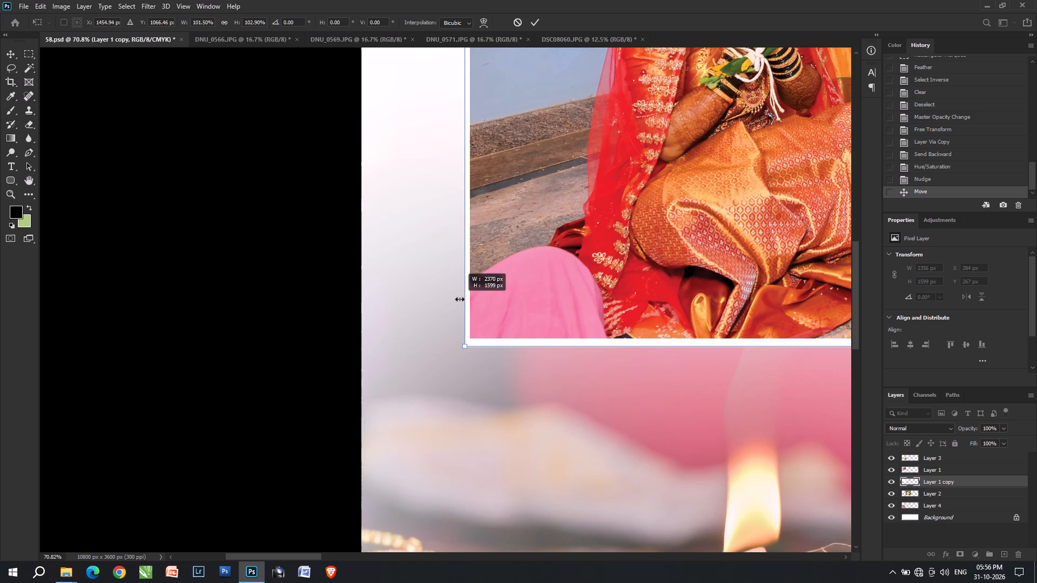
shift+drag(460, 299, 459, 299)
click(488, 304)
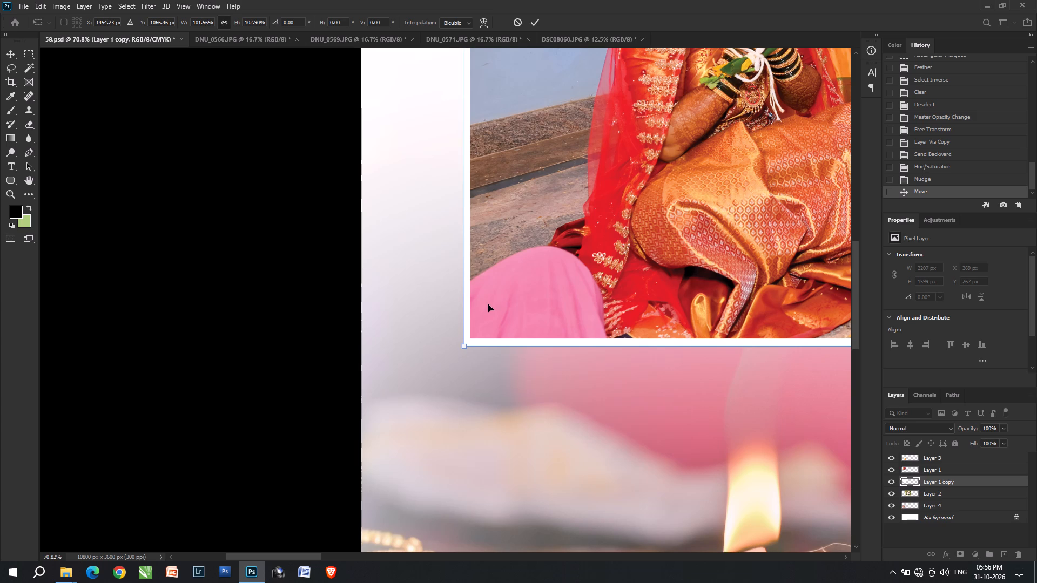
key(apostrophe)
key(Return)
Widen the left border of the bride-and-priest photo slightly by extending the white copy to a width of 2375 px.
alt+scroll(490, 341, down, 7)
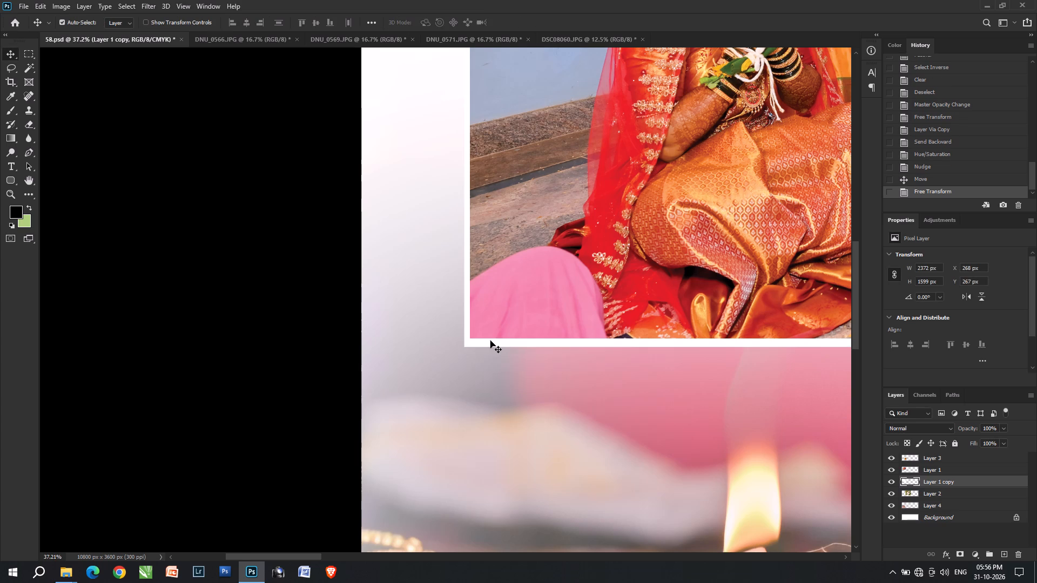
alt+scroll(490, 341, down, 2)
alt+scroll(490, 341, up, 20)
alt+scroll(490, 341, up, 9)
click(475, 349)
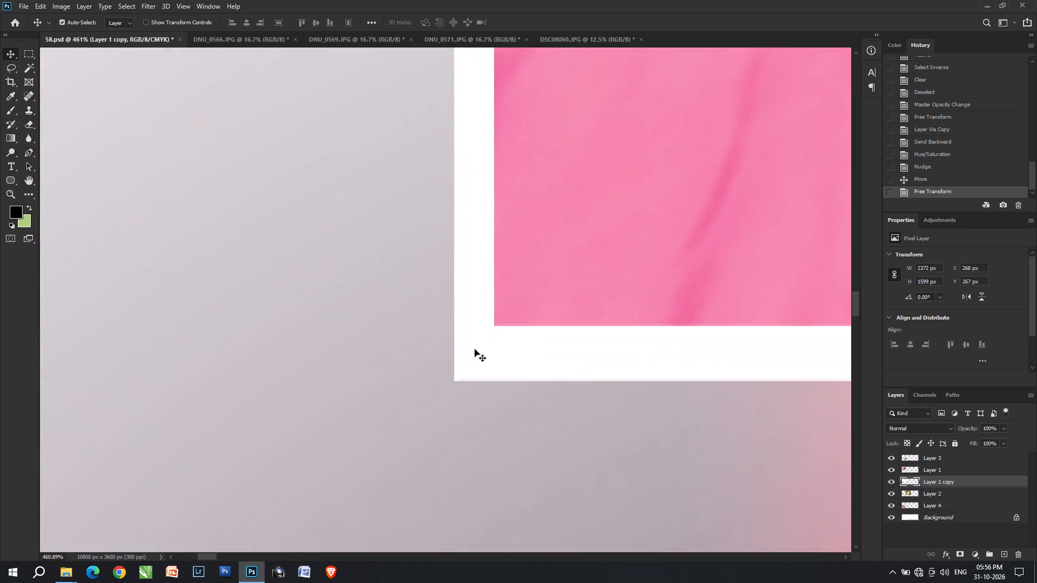
key(ctrl+t)
key(ctrl+t)
key(ctrl+t)
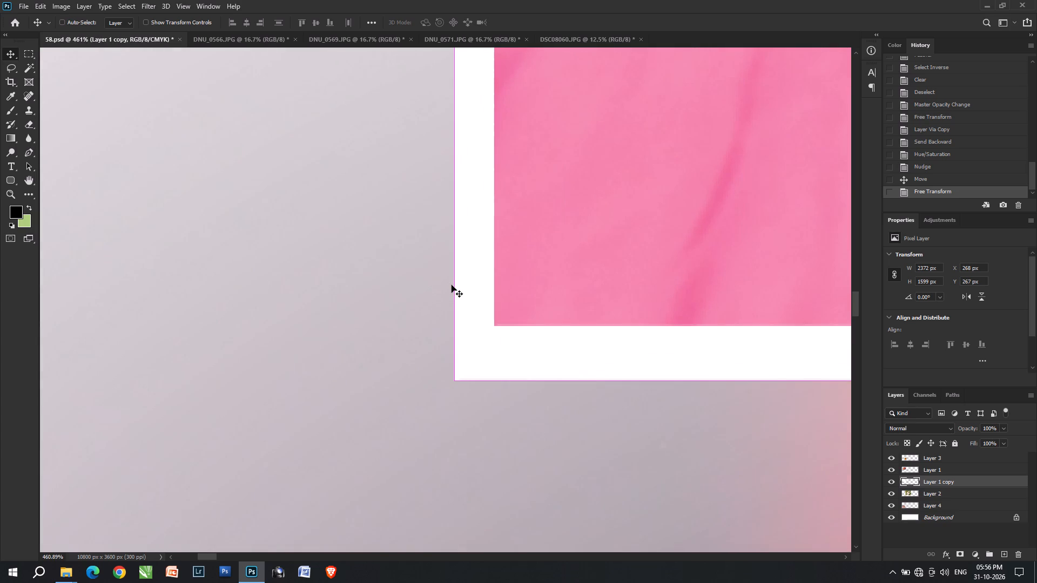
shift+drag(452, 285, 444, 282)
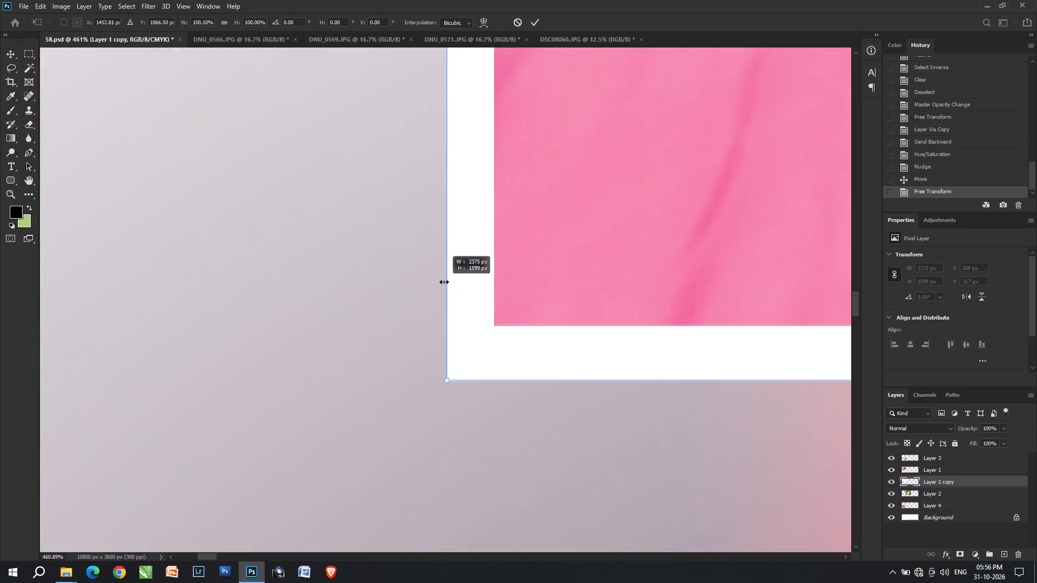
shift+double_click(457, 282)
Duplicate the white border layer and narrow the copy from its left edge to about 50% width, 1188 px.
alt+scroll(404, 415, down, 17)
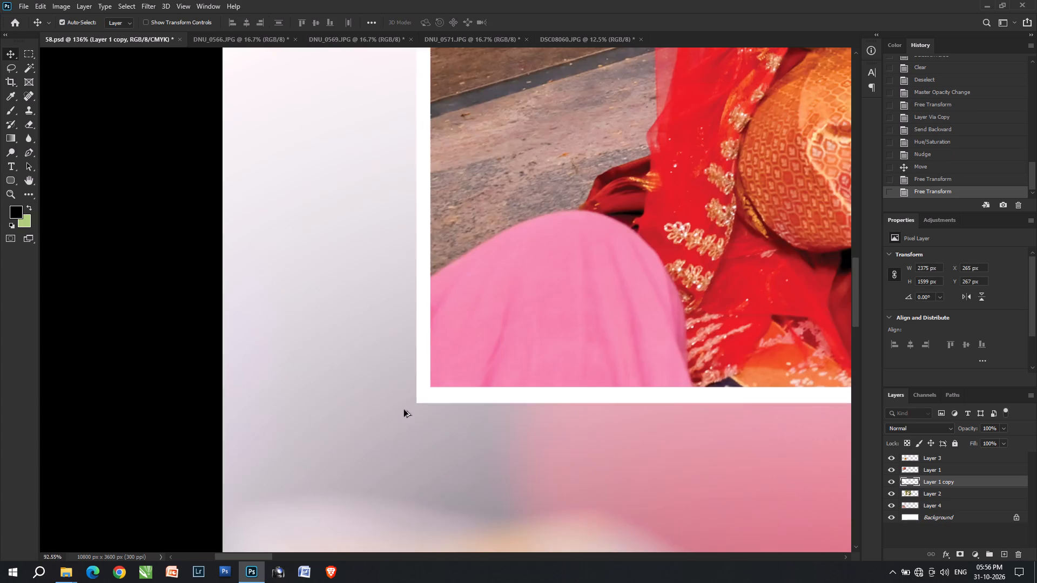
alt+scroll(404, 410, down, 6)
click(412, 387)
alt+scroll(412, 389, down, 5)
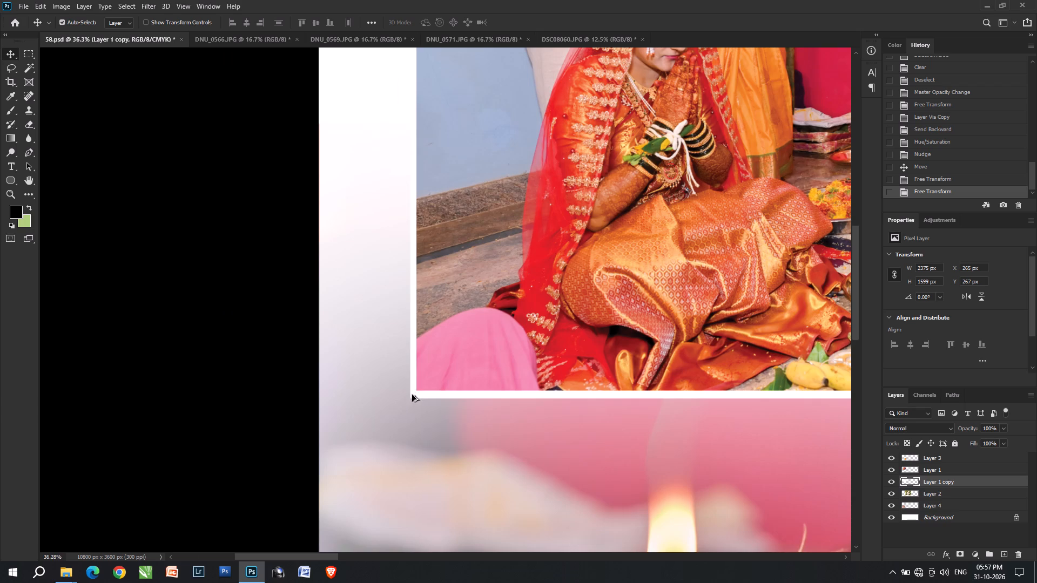
alt+scroll(412, 395, down, 8)
key(space)
key(space)
key(space)
key(space)
key(space)
key(space)
key(space)
drag(604, 346, 414, 255)
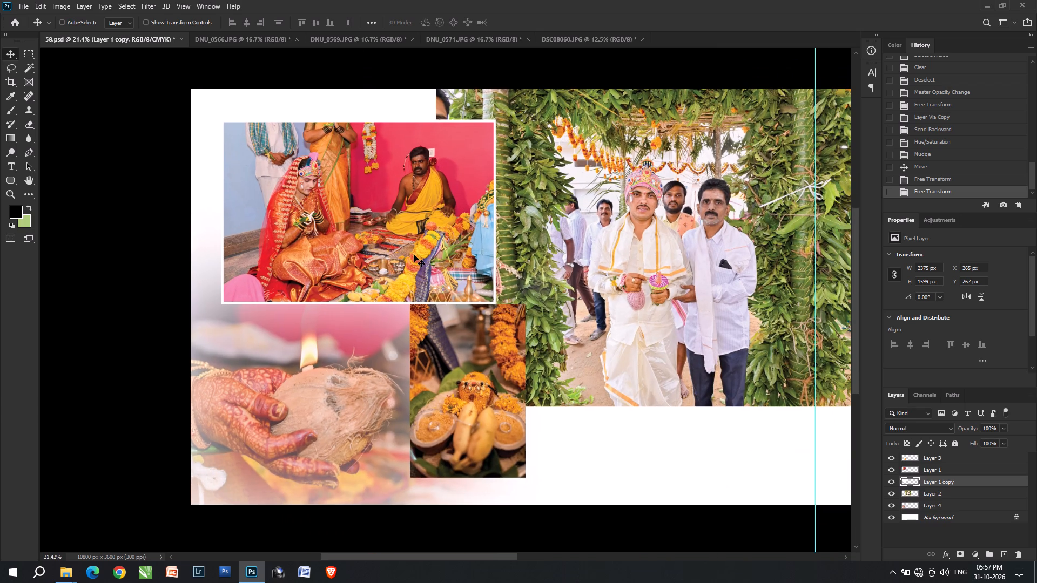
key(ctrl+j)
key(ctrl+t)
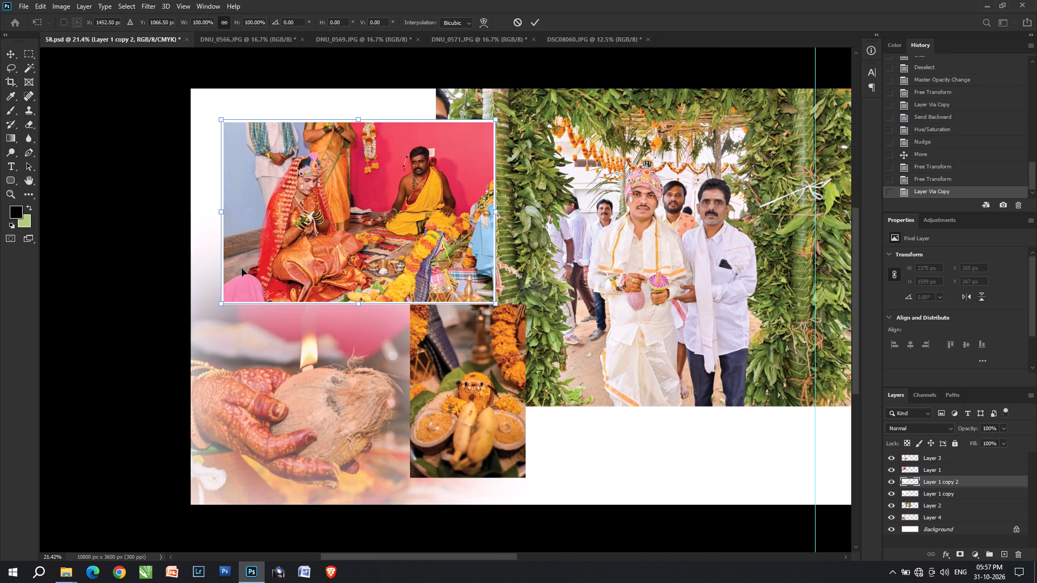
shift+drag(217, 219, 352, 212)
Move the narrowed white copy behind the banana-and-rice offerings photo, to X 1875 px and Y 1844 px, leaving a thin left border.
drag(433, 232, 480, 398)
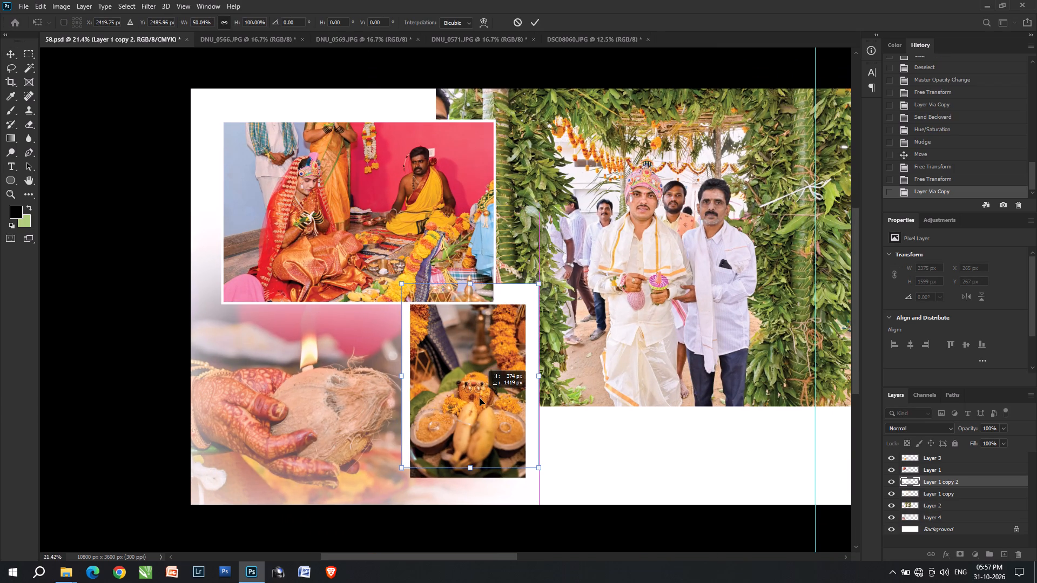
drag(480, 398, 472, 412)
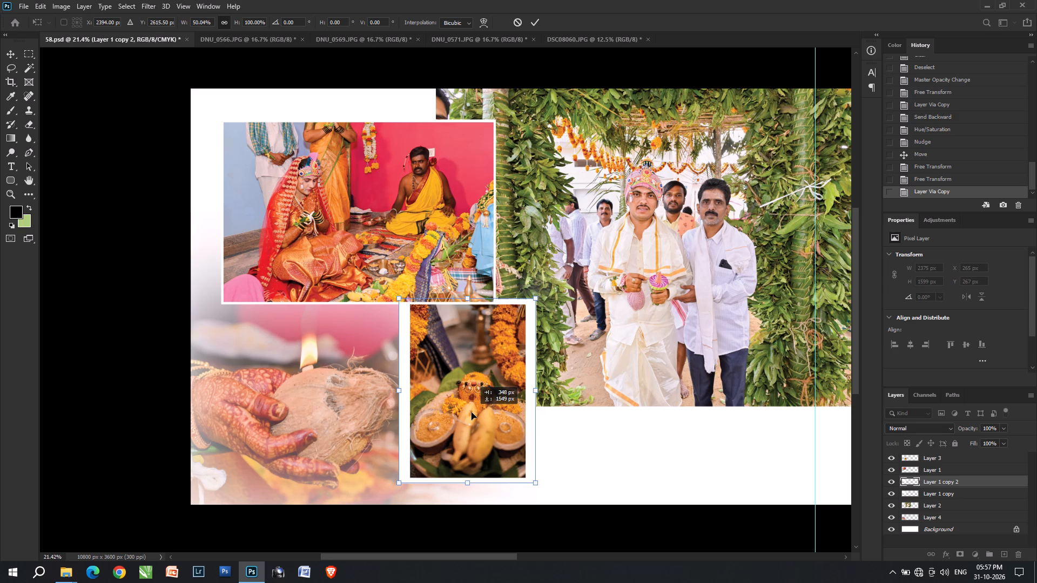
drag(472, 412, 473, 412)
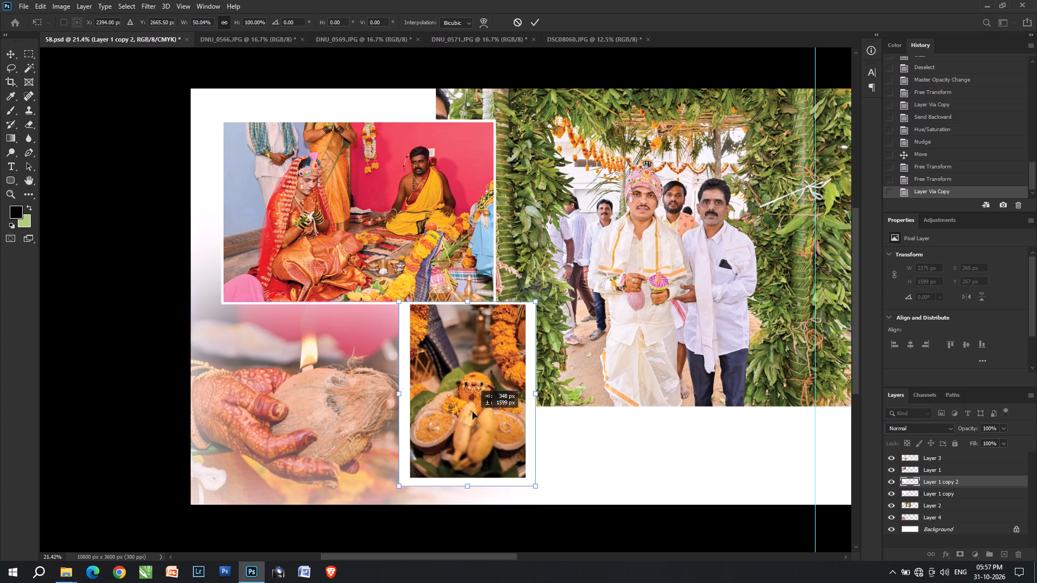
drag(473, 412, 474, 416)
key(shift+Return)
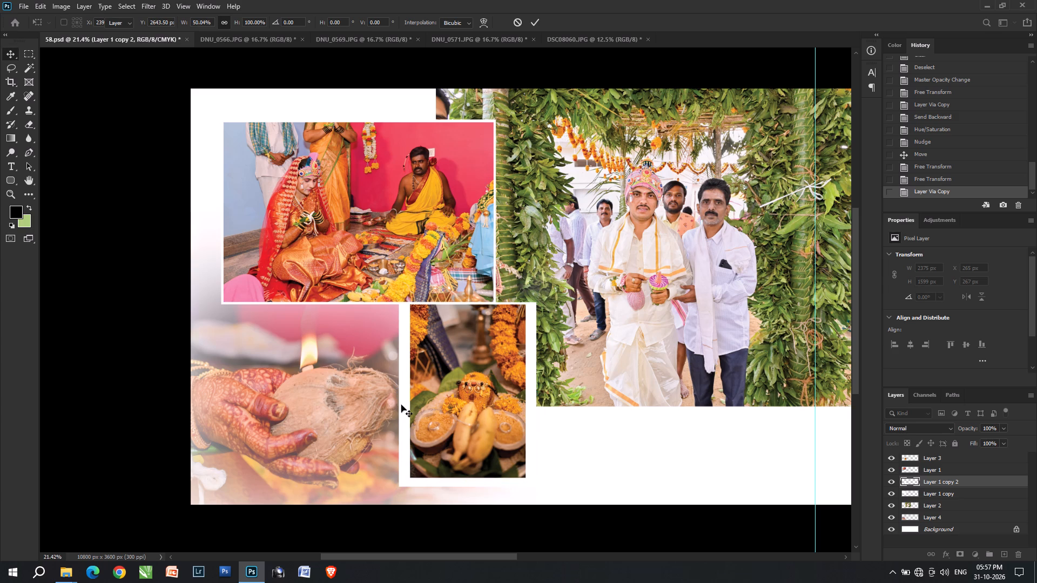
alt+scroll(401, 450, up, 9)
click(407, 380)
shift+drag(407, 380, 420, 378)
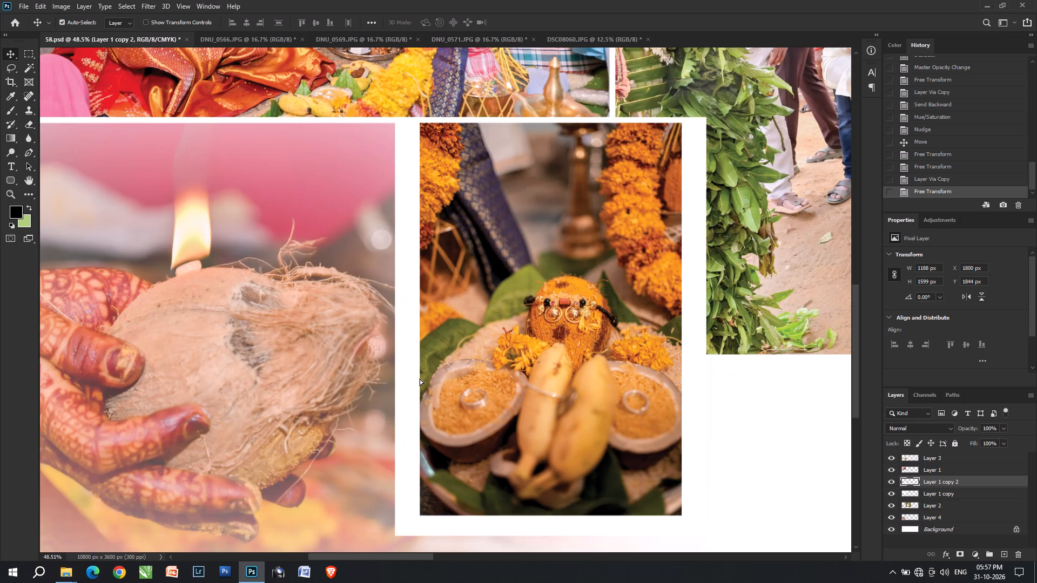
shift+drag(420, 378, 420, 371)
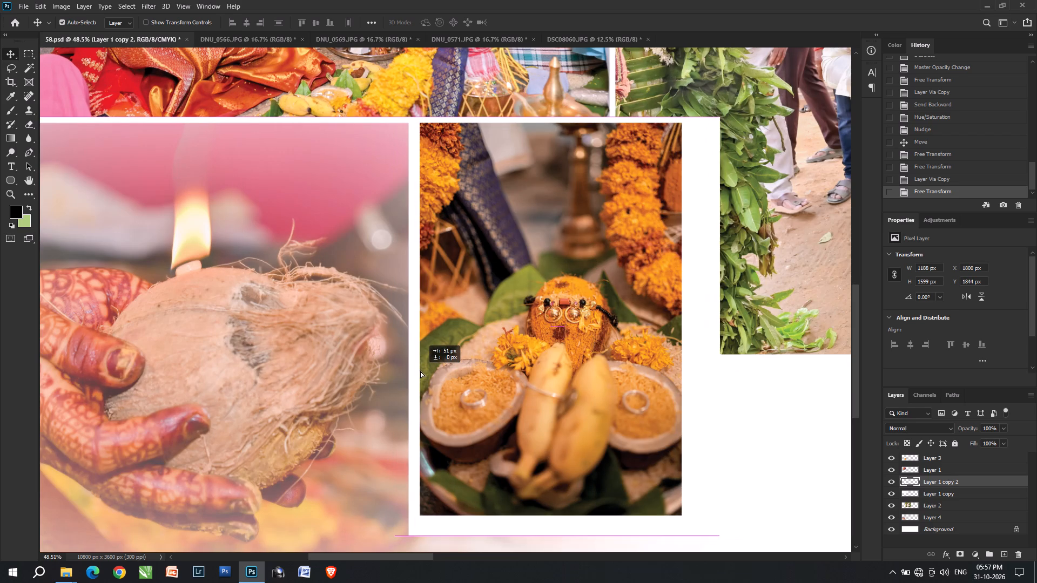
shift+drag(420, 371, 427, 371)
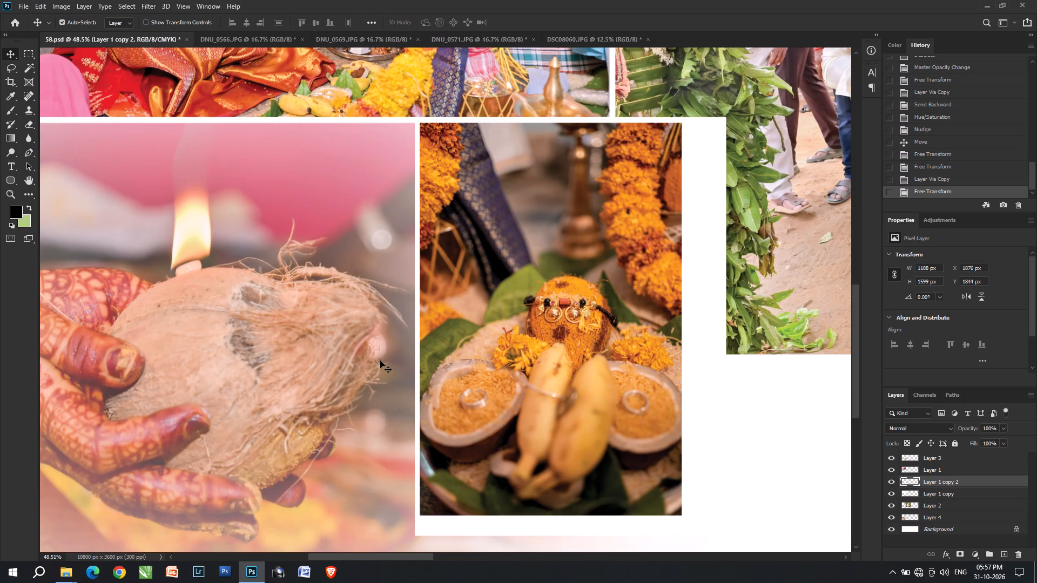
key(Left)
key(Right)
key(v)
key(v)
Shorten the white copy behind the banana-and-rice photo from its bottom edge to 1543 px high, leaving a thin lower border.
click(452, 530)
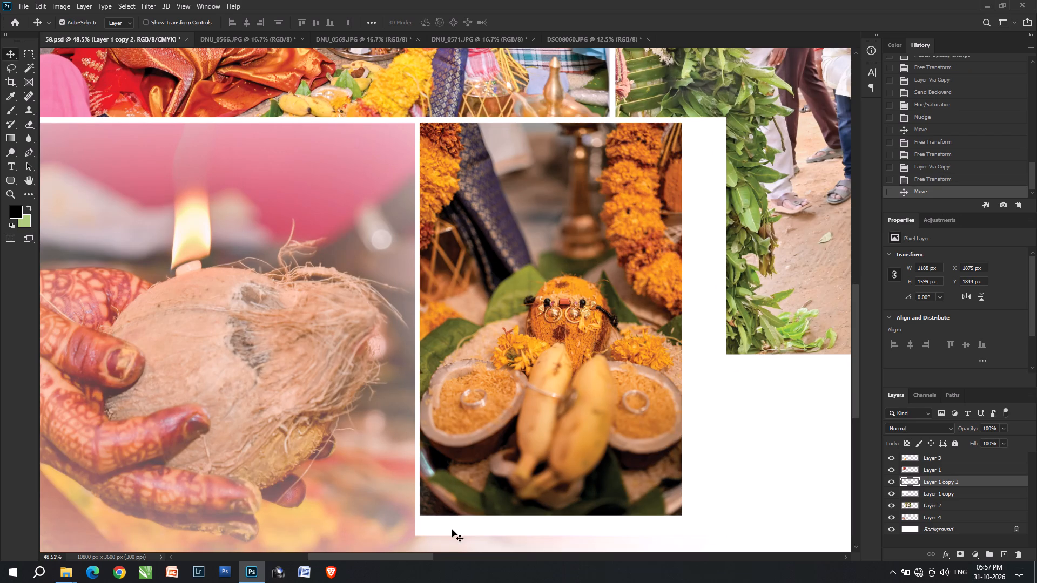
shift+click(449, 528)
scroll(415, 539, up, 11)
key(ctrl+t)
scroll(453, 463, down, 8)
shift+drag(448, 484, 455, 452)
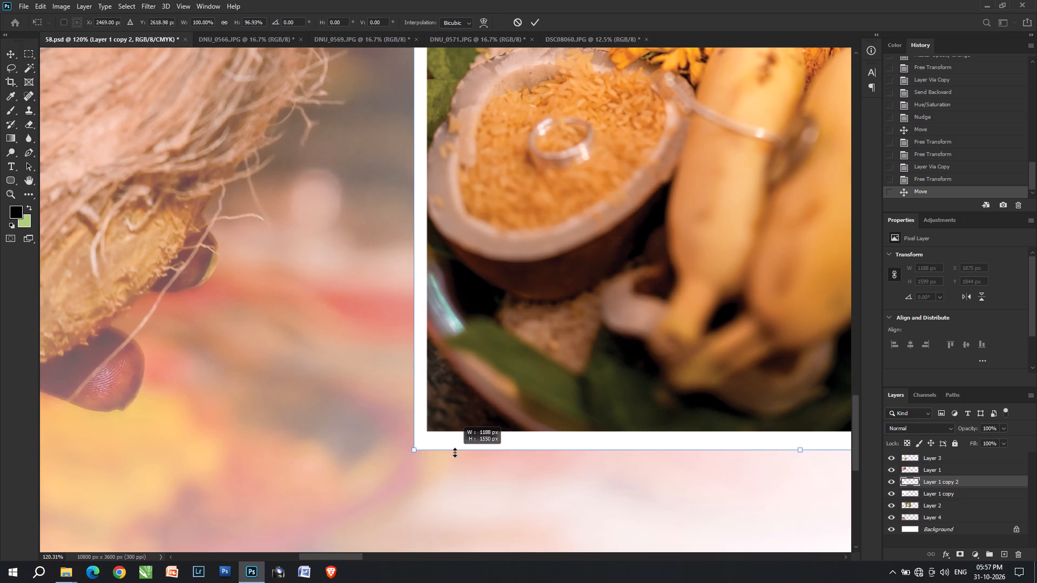
shift+drag(455, 452, 459, 448)
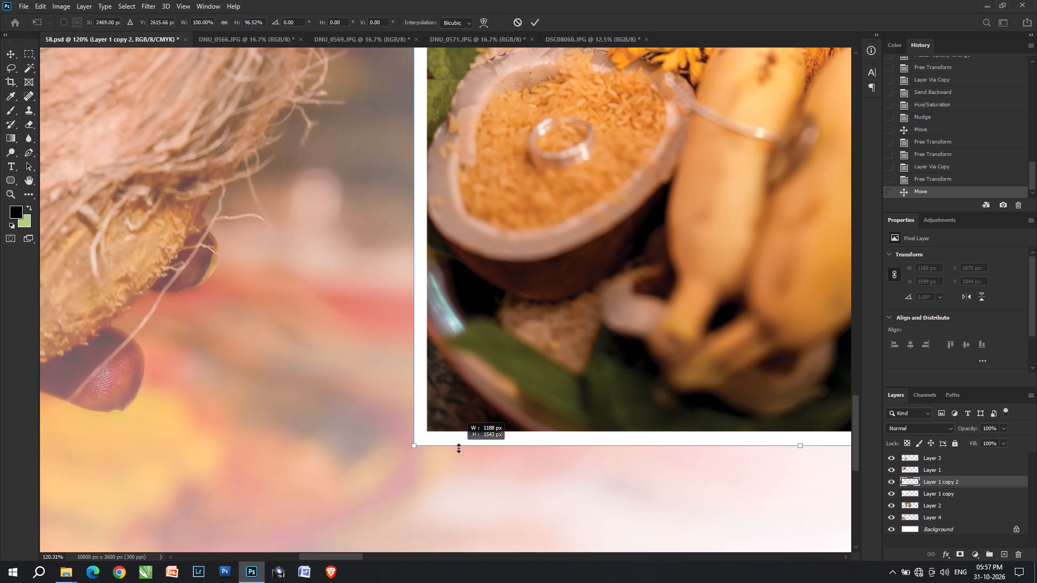
shift+drag(459, 448, 456, 450)
shift+drag(456, 450, 467, 448)
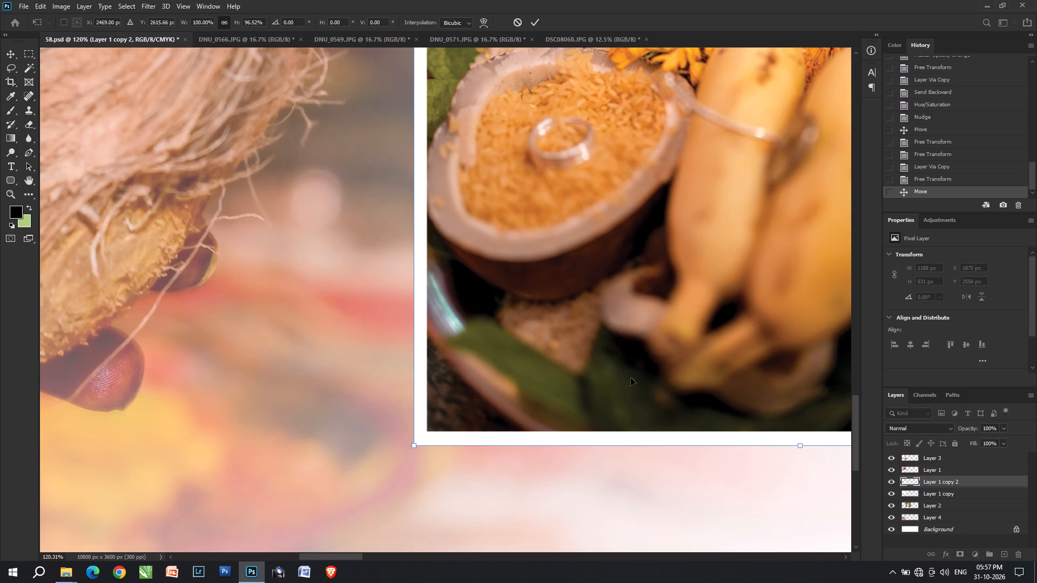
Narrow the same white copy from its right edge to a width of 1044 px, leaving an even border beside the banana-and-rice photo.
key(space)
key(space)
key(space)
key(space)
key(space)
key(space)
key(space)
key(space)
key(space)
key(space)
key(space)
key(space)
key(space)
key(space)
key(space)
key(space)
key(space)
key(space)
key(space)
key(space)
drag(664, 371, 161, 404)
drag(509, 386, 953, 539)
drag(541, 280, 489, 516)
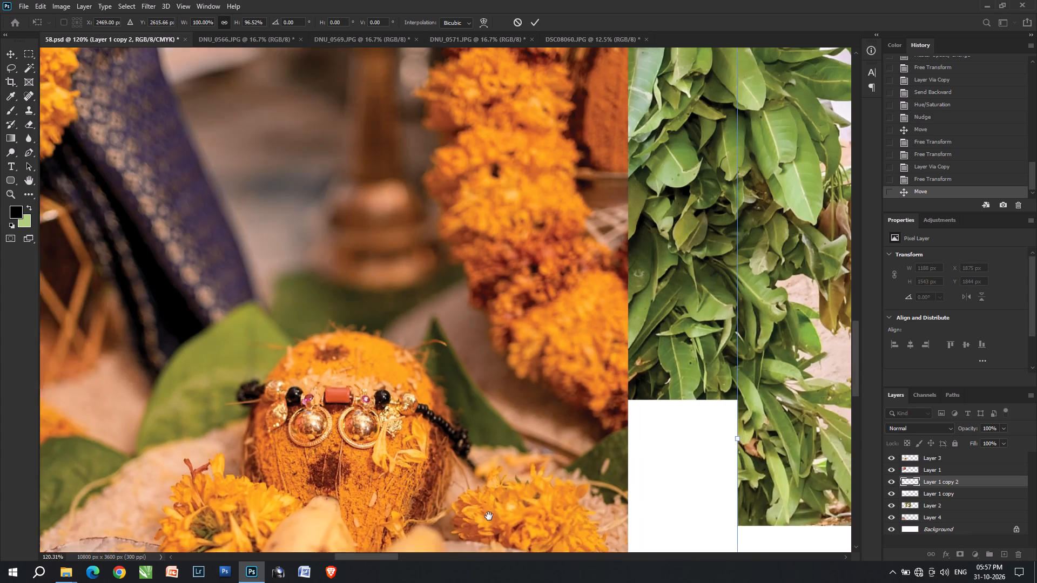
drag(489, 516, 457, 546)
drag(526, 249, 487, 569)
drag(459, 259, 579, 568)
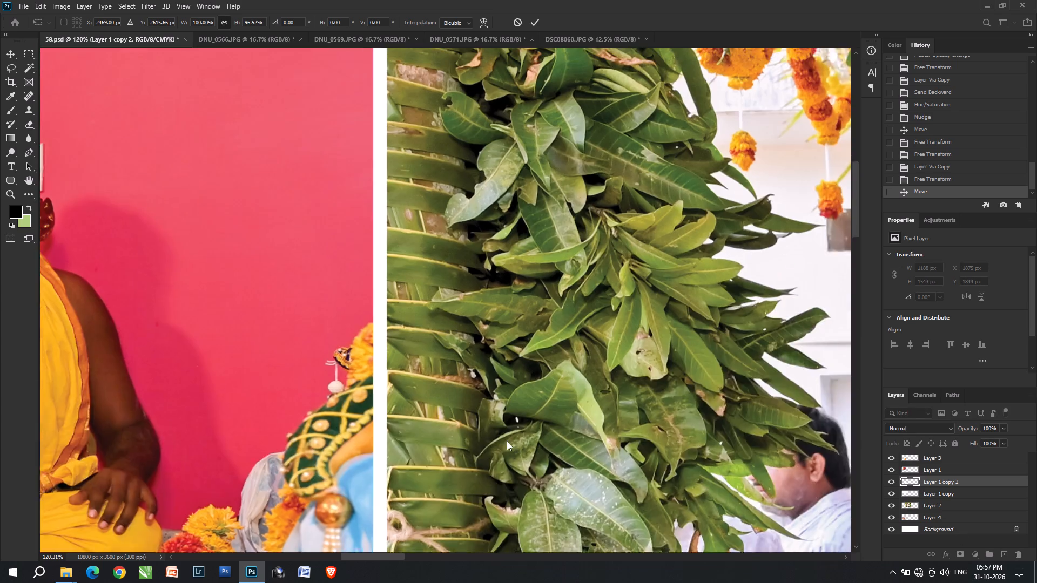
drag(485, 396, 477, 490)
key(space)
key(space)
key(space)
key(space)
key(space)
key(space)
key(space)
key(space)
key(space)
key(space)
key(space)
key(space)
key(space)
key(space)
key(space)
key(space)
key(space)
key(space)
key(space)
key(space)
drag(410, 441, 410, 442)
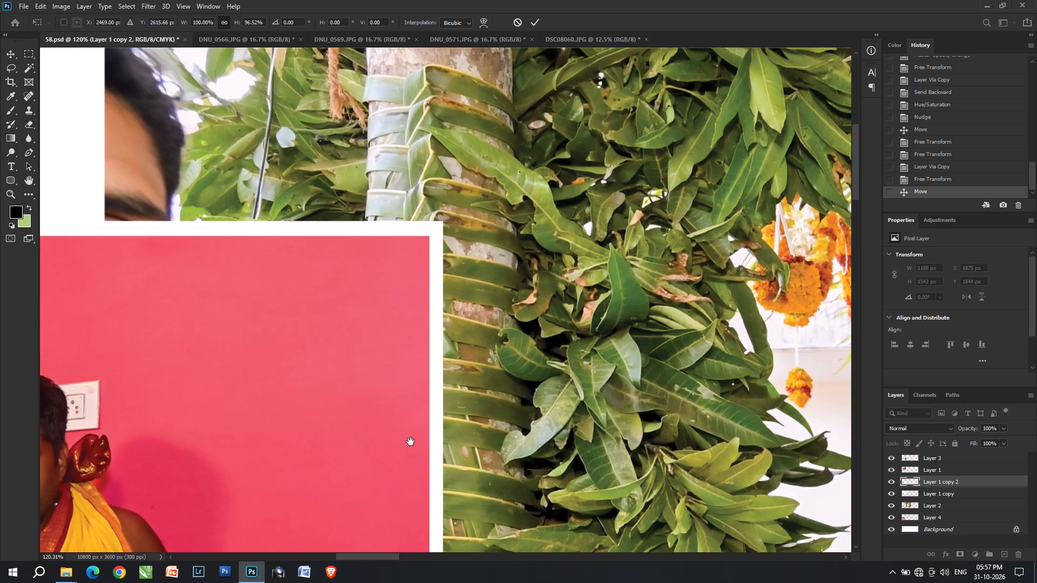
drag(410, 442, 429, 58)
click(428, 410)
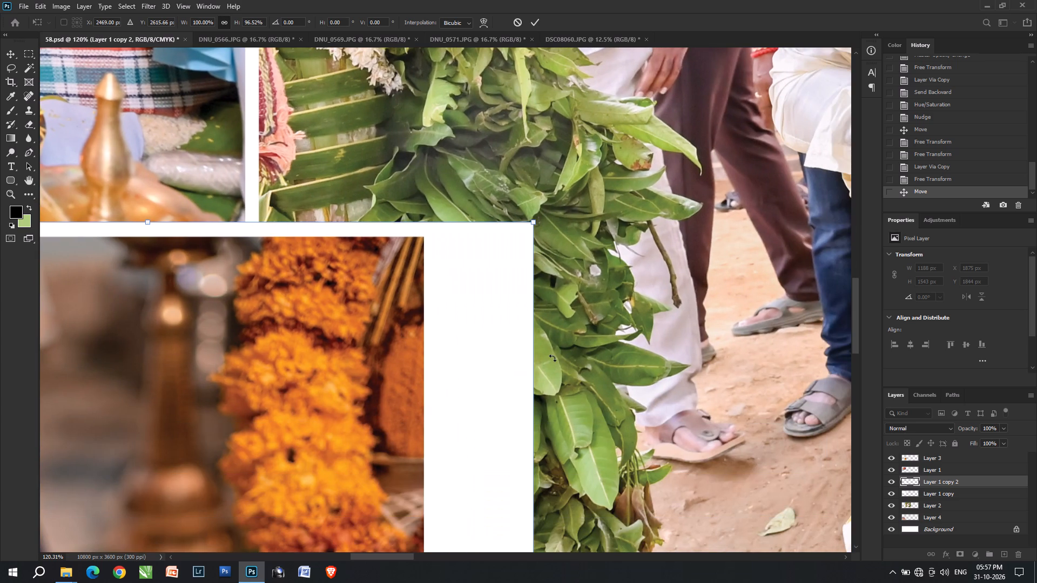
shift+drag(538, 353, 445, 328)
key(Return)
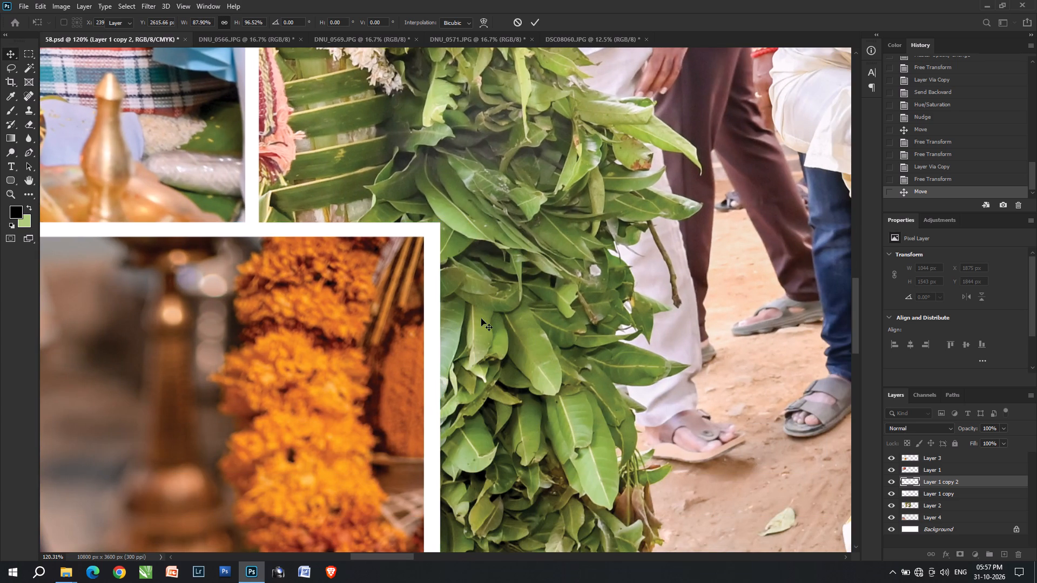
Save 58.psd with Maximize Compatibility enabled.
alt+scroll(481, 316, down, 20)
alt+scroll(481, 316, down, 5)
key(ctrl+s)
key(ctrl+s)
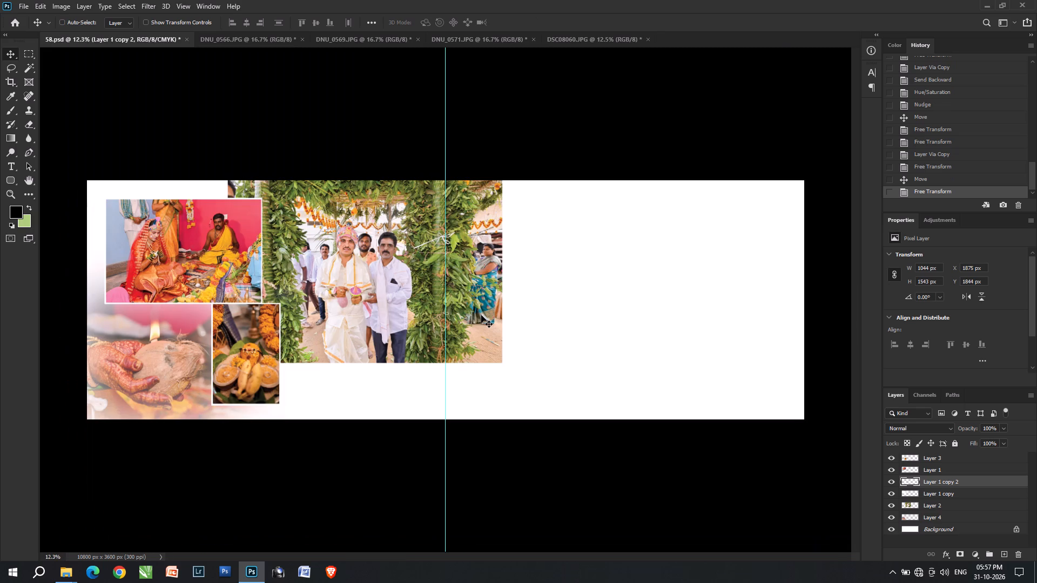
click(641, 158)
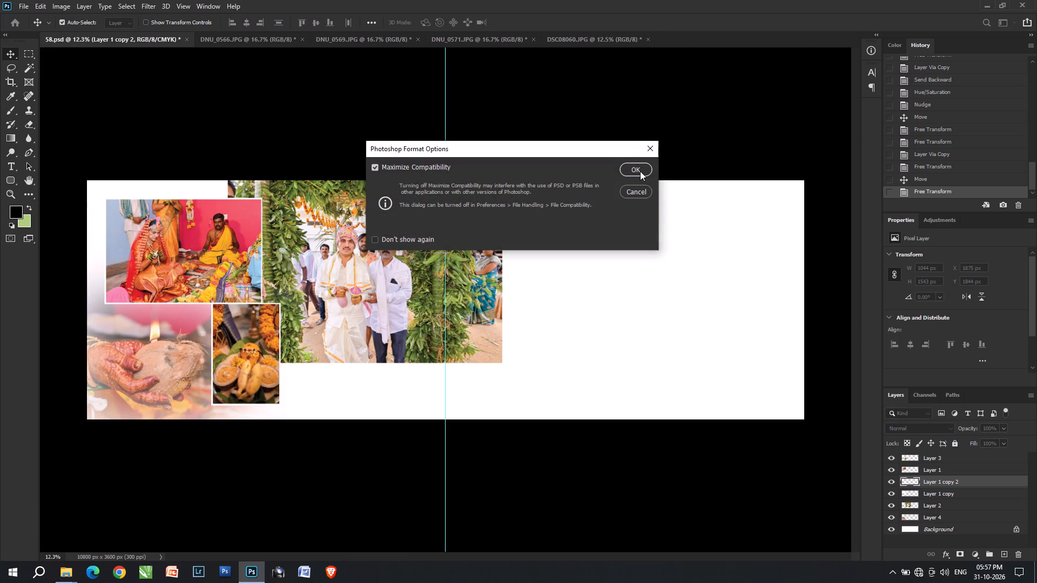
click(640, 171)
Switch to File Explorer and open the WORDINGS folder inside adding > titsls on drive E.
key(alt+Tab)
key(alt+Tab)
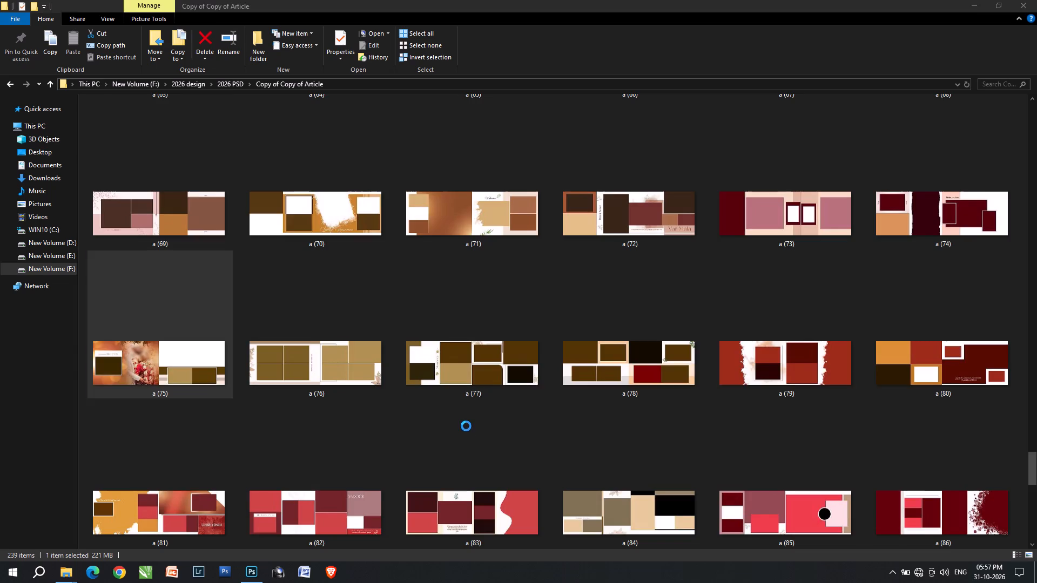
scroll(466, 426, down, 11)
key(alt+Tab)
key(alt+Tab)
key(alt+Tab)
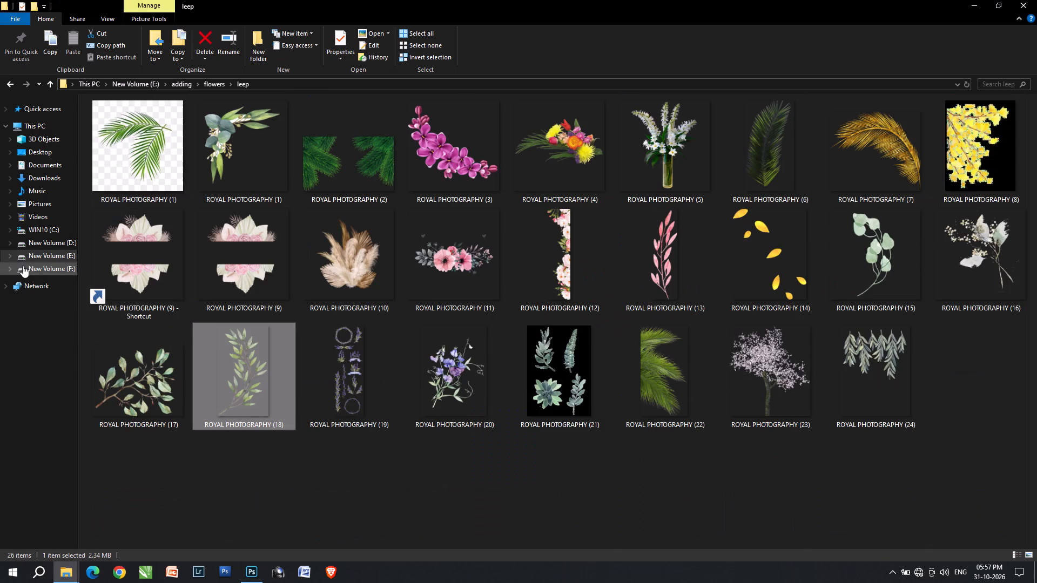
click(30, 261)
click(151, 190)
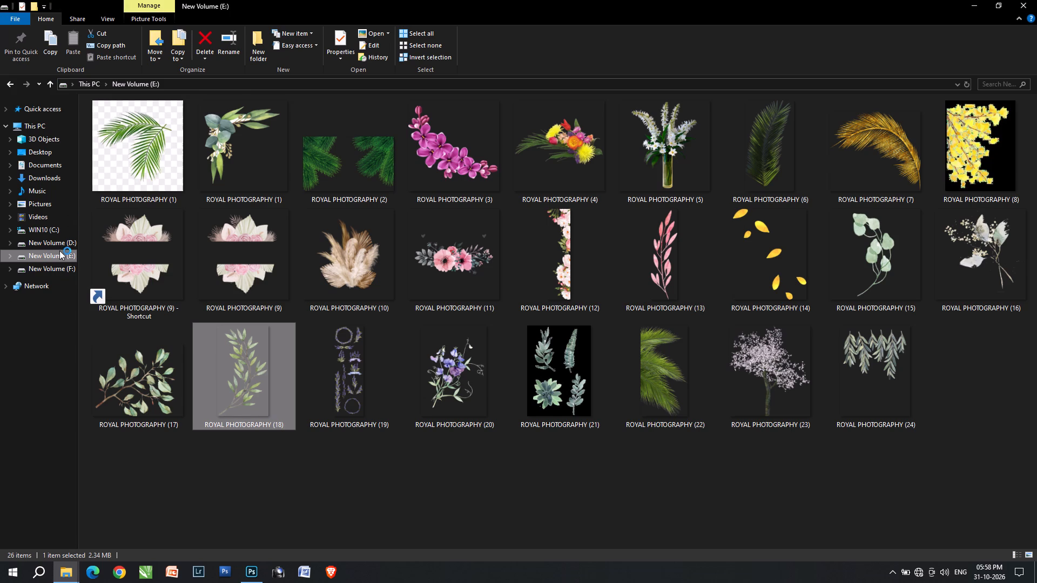
click(173, 225)
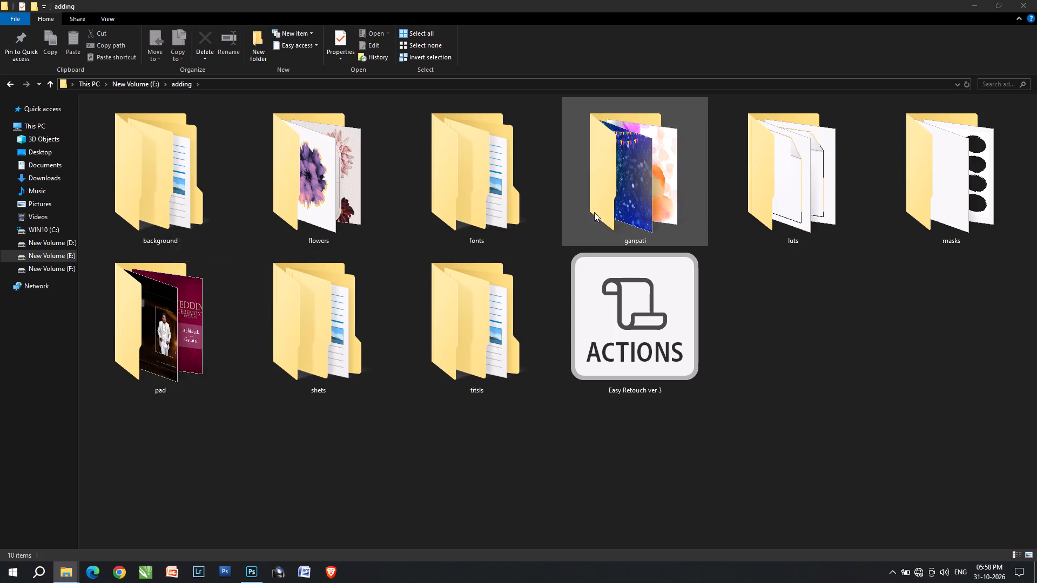
double_click(503, 276)
click(128, 207)
double_click(136, 259)
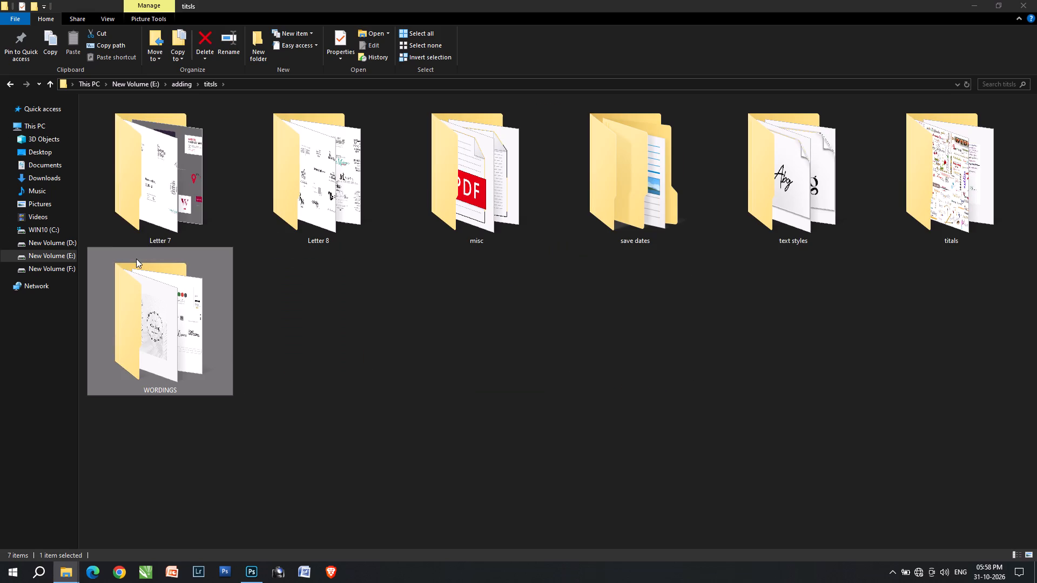
Browse the wedding title designs in the WORDINGS folder and preview file 01f.
scroll(331, 308, down, 8)
scroll(346, 334, up, 1)
scroll(346, 334, down, 1)
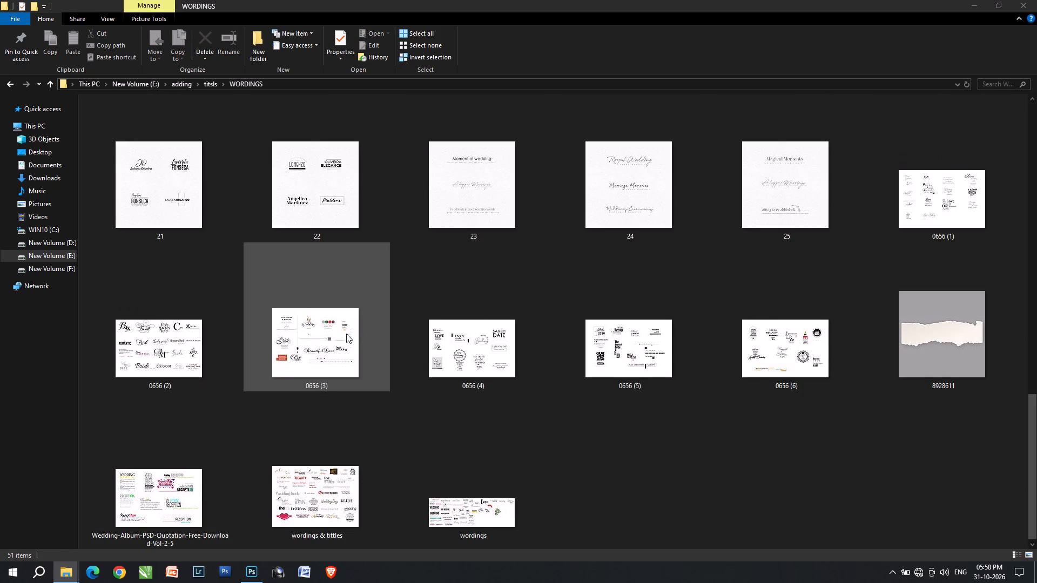
scroll(346, 334, up, 2)
scroll(199, 303, up, 1)
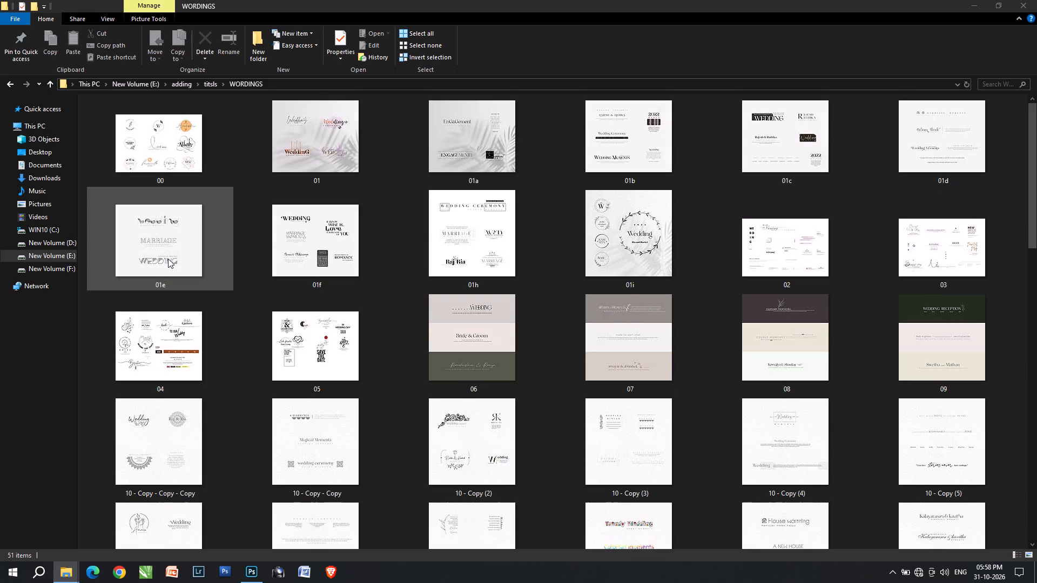
double_click(270, 242)
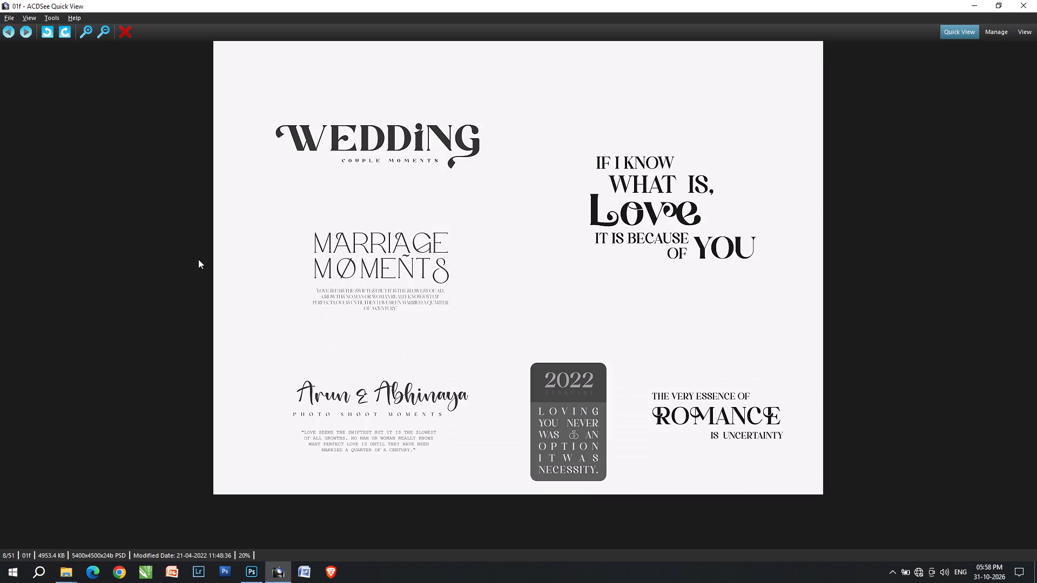
click(1036, 0)
Open the 01f title design from File Explorer in Photoshop, keeping its layers editable.
drag(282, 242, 380, 18)
key(alt+Tab)
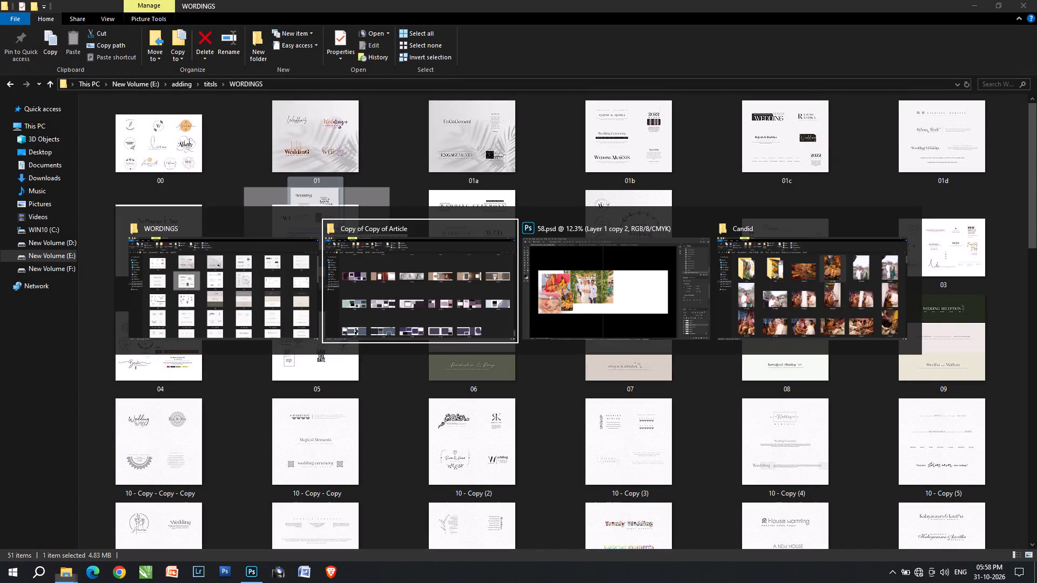
drag(380, 18, 389, 0)
key(alt+Tab)
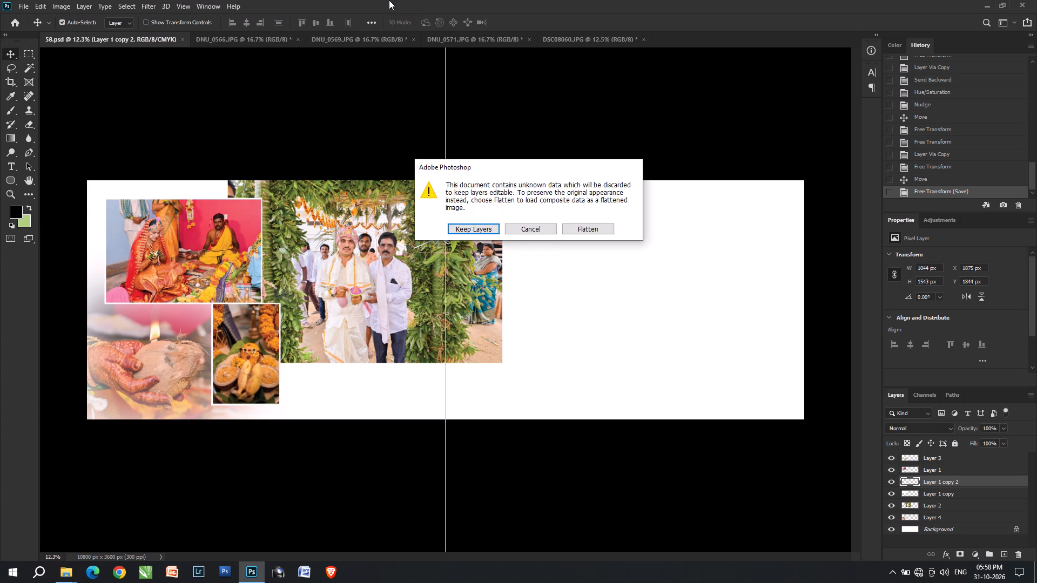
key(Return)
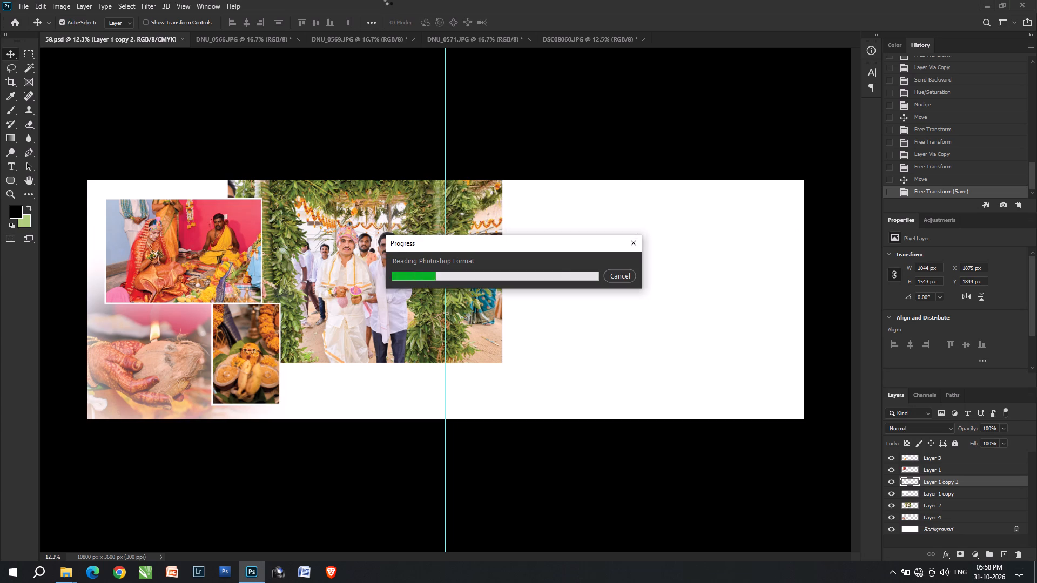
click(490, 198)
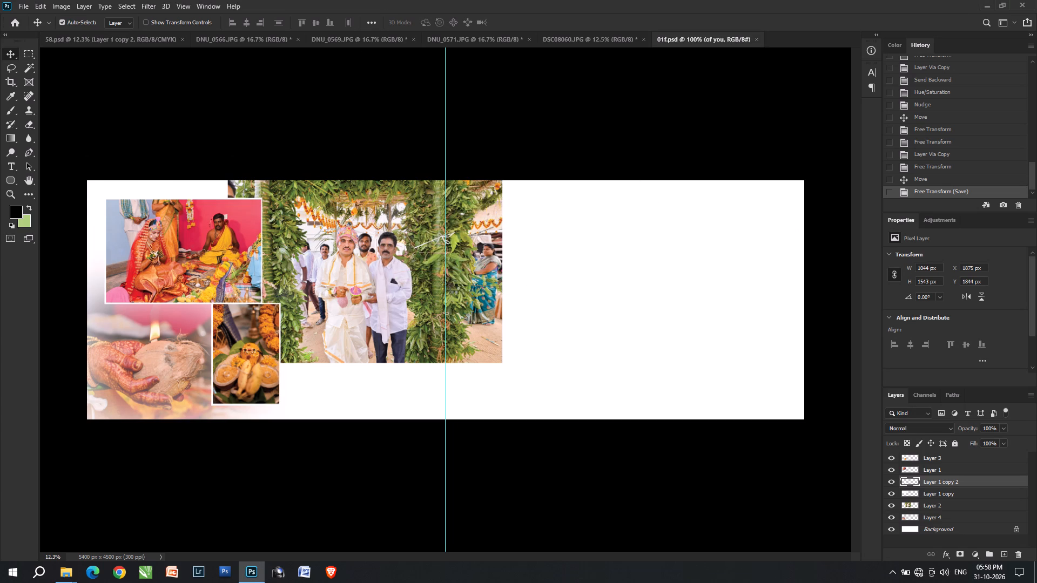
Copy the WEDDiNG and COUPLE MOMENTS text layers from 01f.psd into 58.psd, below the two-men photo at about X 3342 px, Y 3024 px.
key(v)
alt+scroll(718, 435, up, 3)
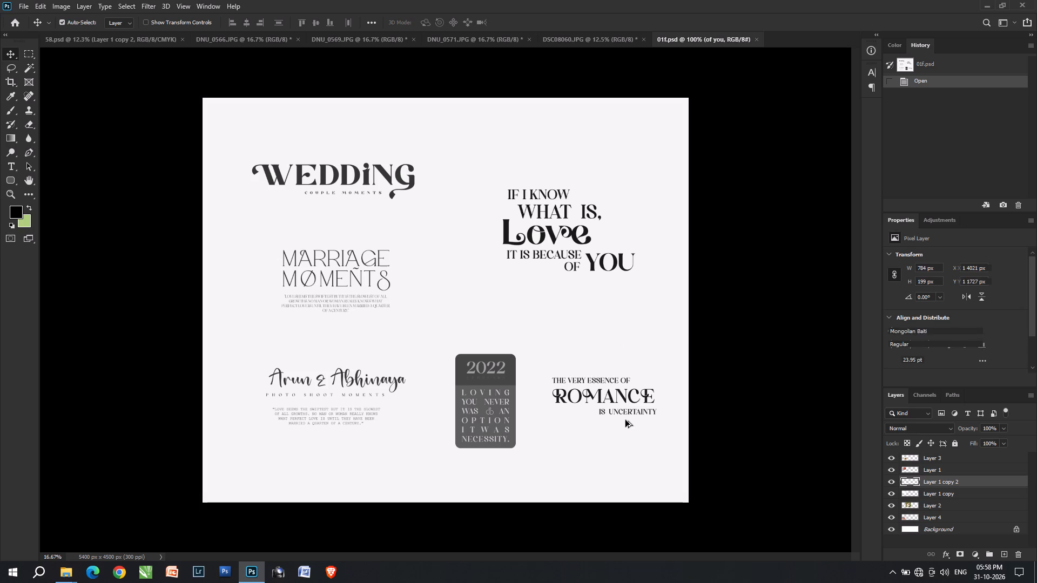
alt+scroll(625, 420, up, 6)
alt+scroll(312, 113, up, 2)
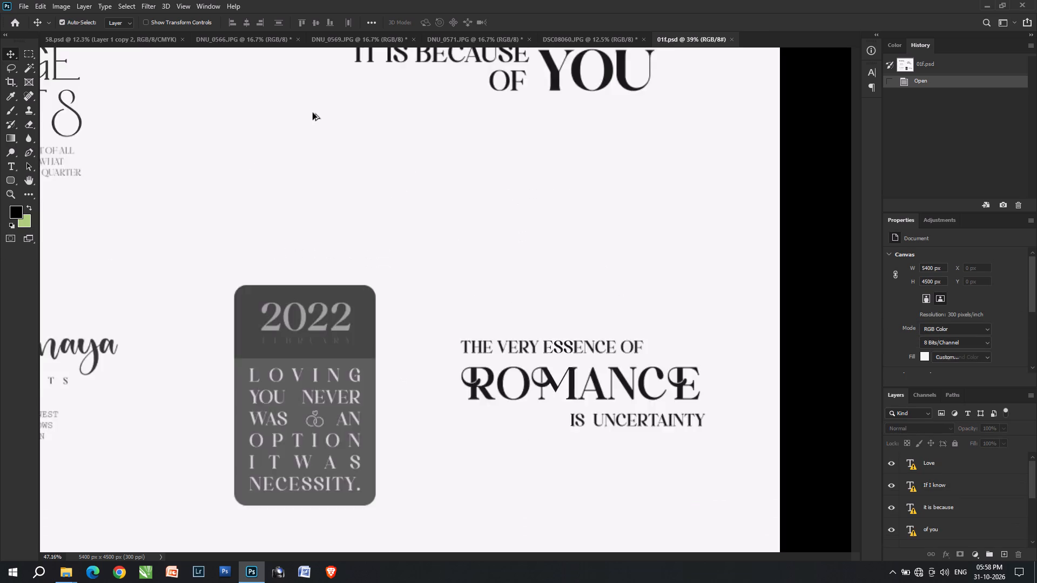
key(space)
key(space)
key(space)
key(space)
key(space)
key(space)
key(space)
key(space)
key(space)
key(space)
key(space)
key(space)
key(space)
key(space)
key(space)
key(space)
key(space)
key(space)
key(space)
key(space)
drag(220, 118, 913, 443)
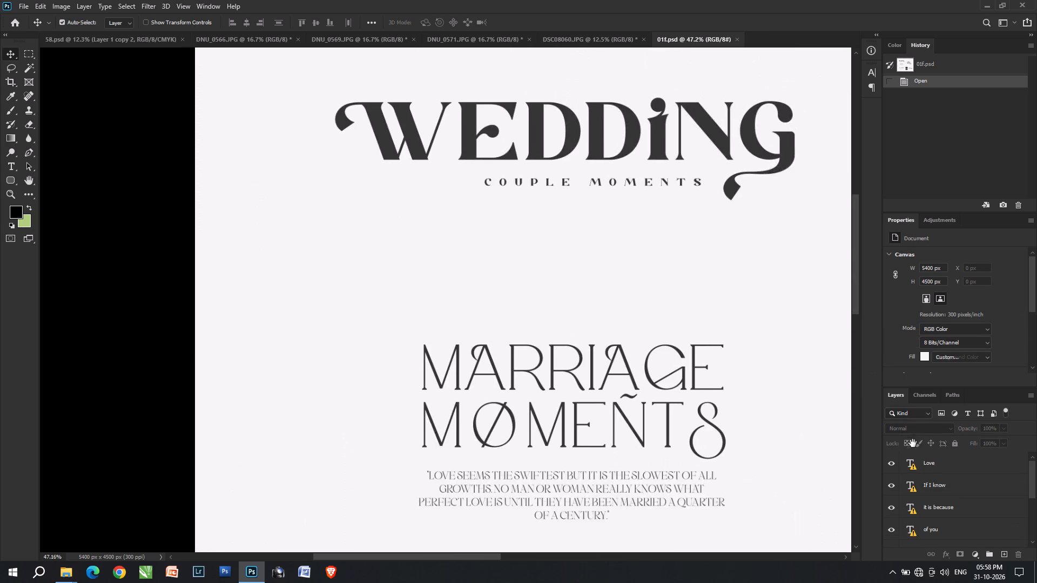
drag(913, 443, 829, 424)
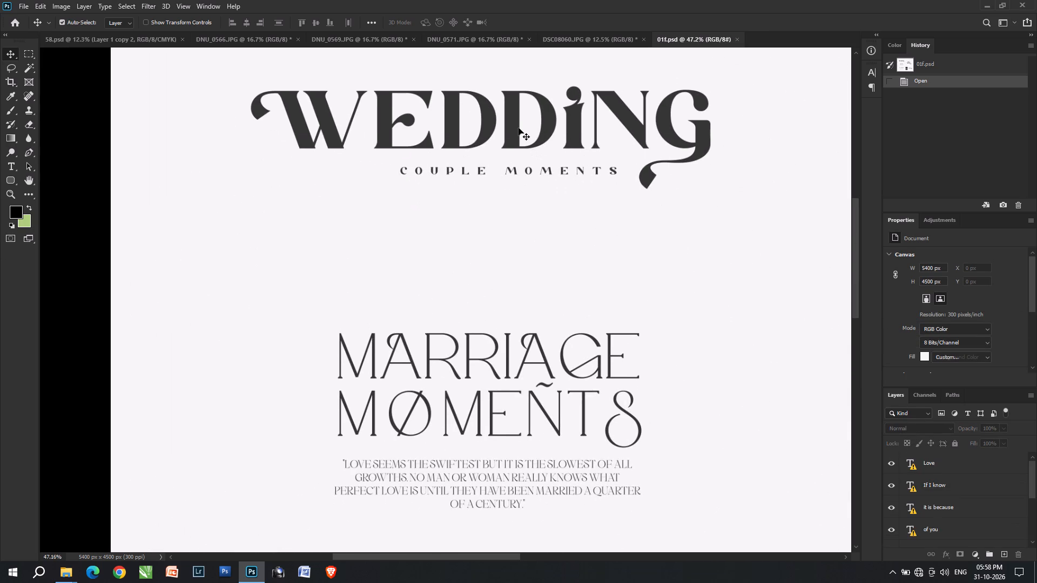
click(518, 128)
alt+scroll(517, 131, up, 13)
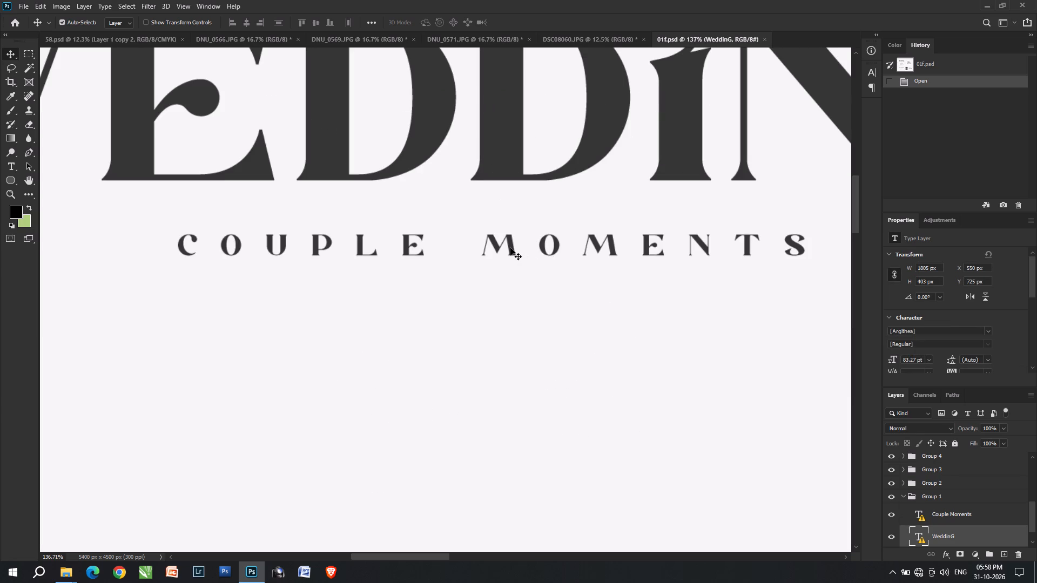
shift+click(510, 248)
alt+scroll(510, 248, down, 13)
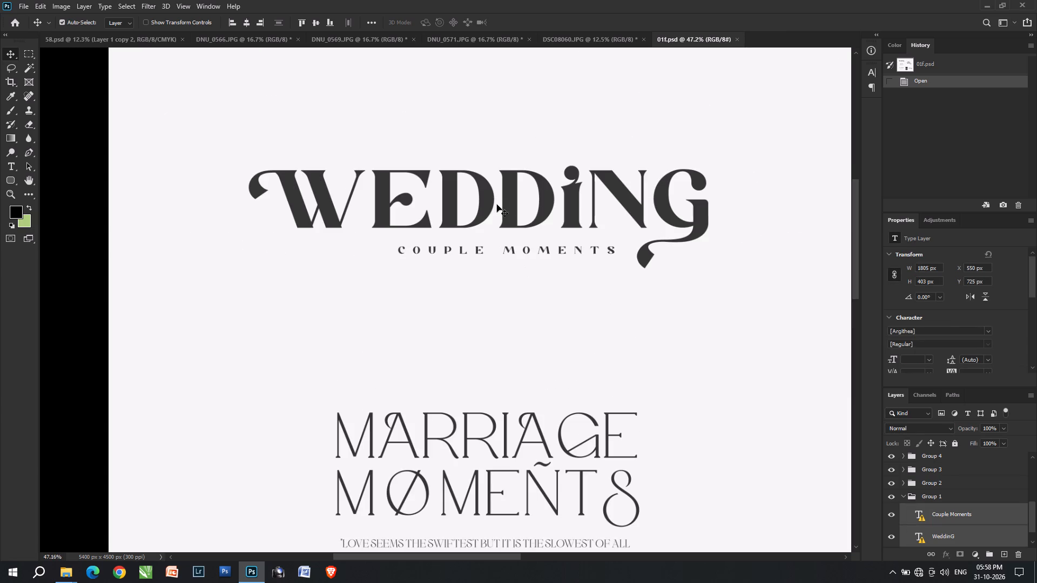
drag(507, 215, 93, 42)
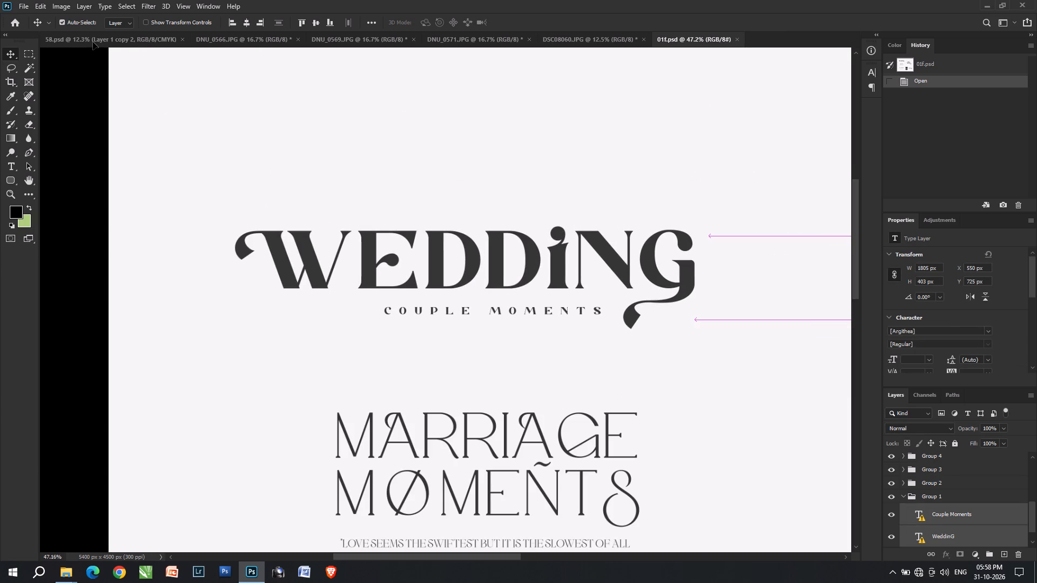
drag(93, 42, 148, 49)
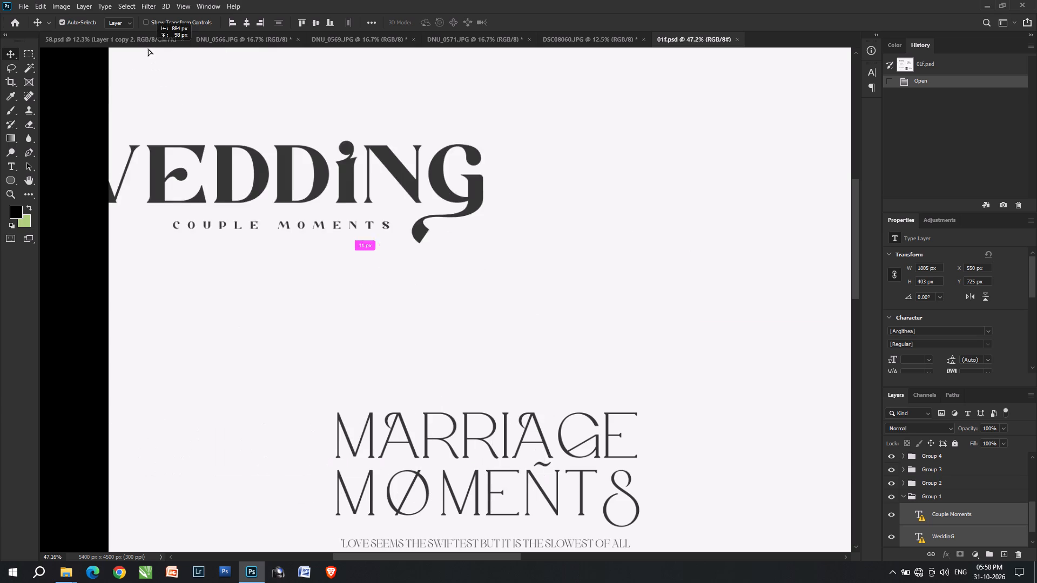
drag(148, 49, 449, 532)
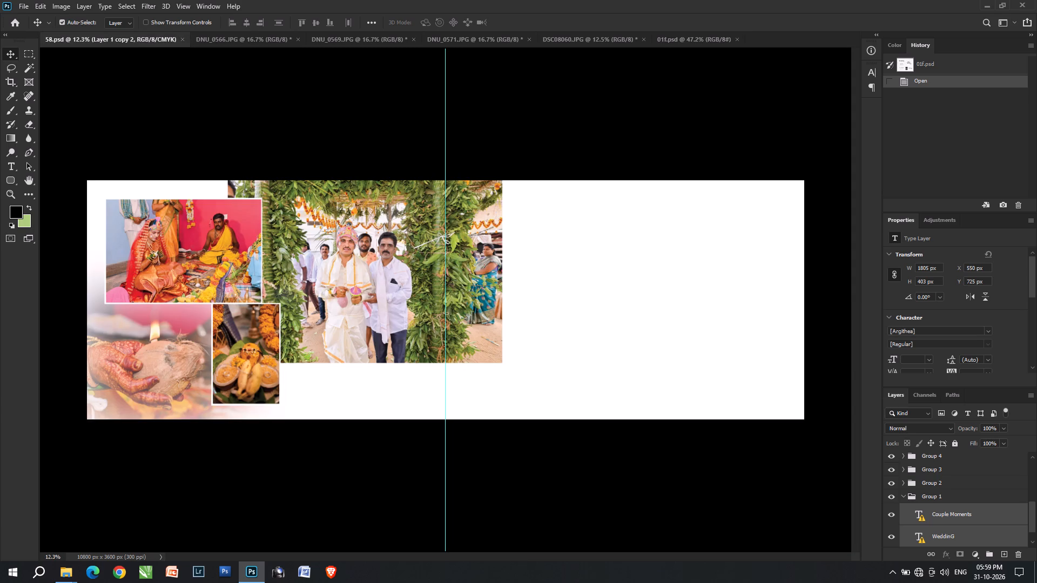
drag(449, 532, 369, 395)
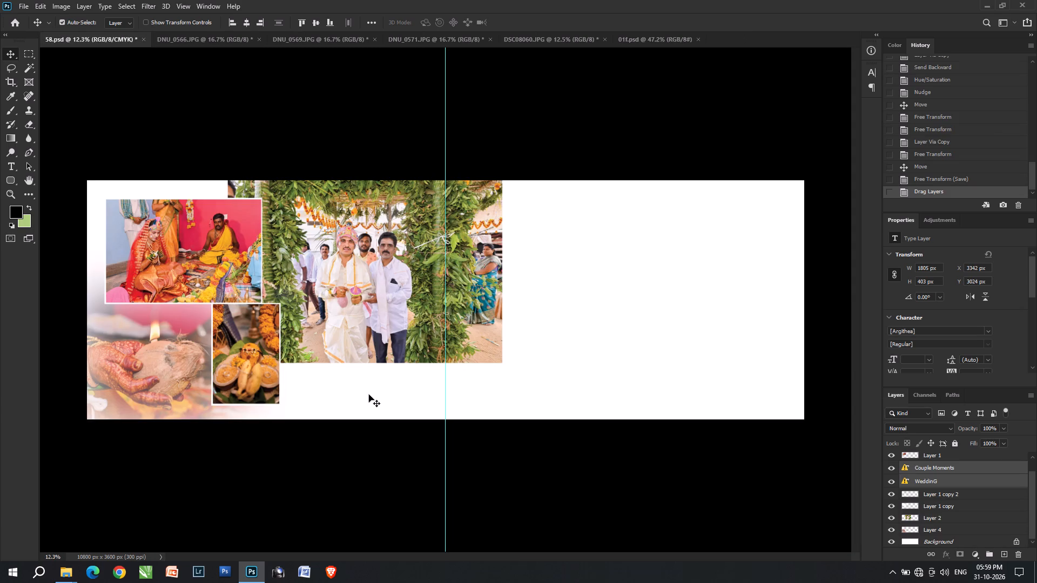
alt+scroll(369, 395, up, 2)
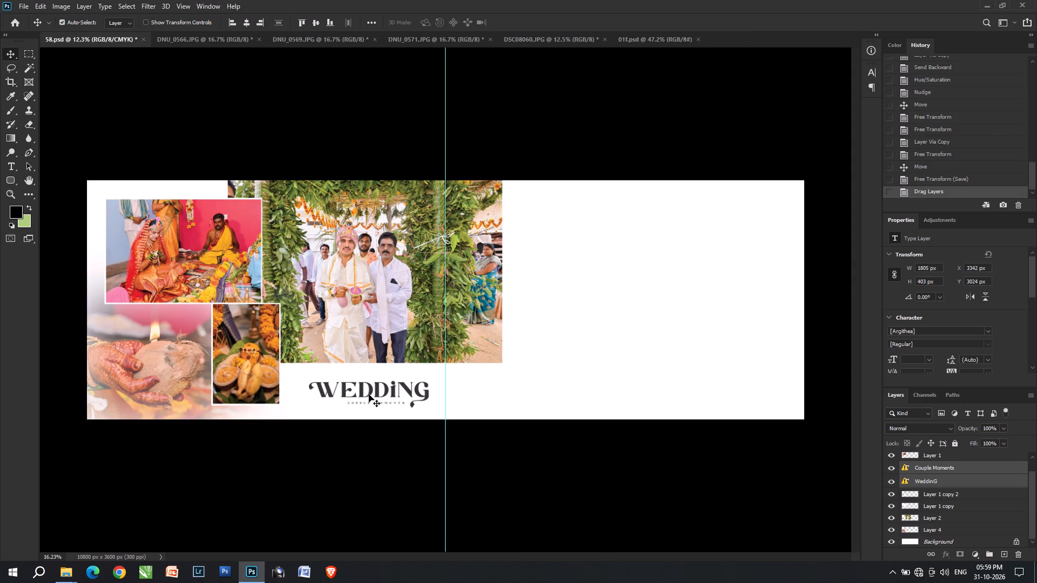
Scale the WEDDiNG and COUPLE MOMENTS title layers together to about 77.75%, keeping the existing pixel data for the missing font.
alt+scroll(369, 395, up, 6)
key(ctrl+t)
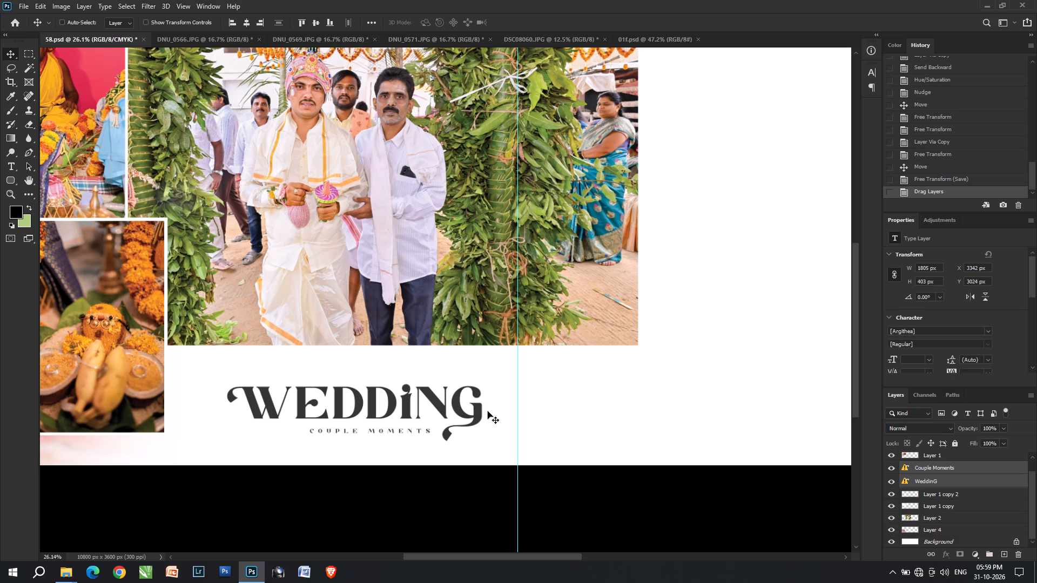
click(555, 233)
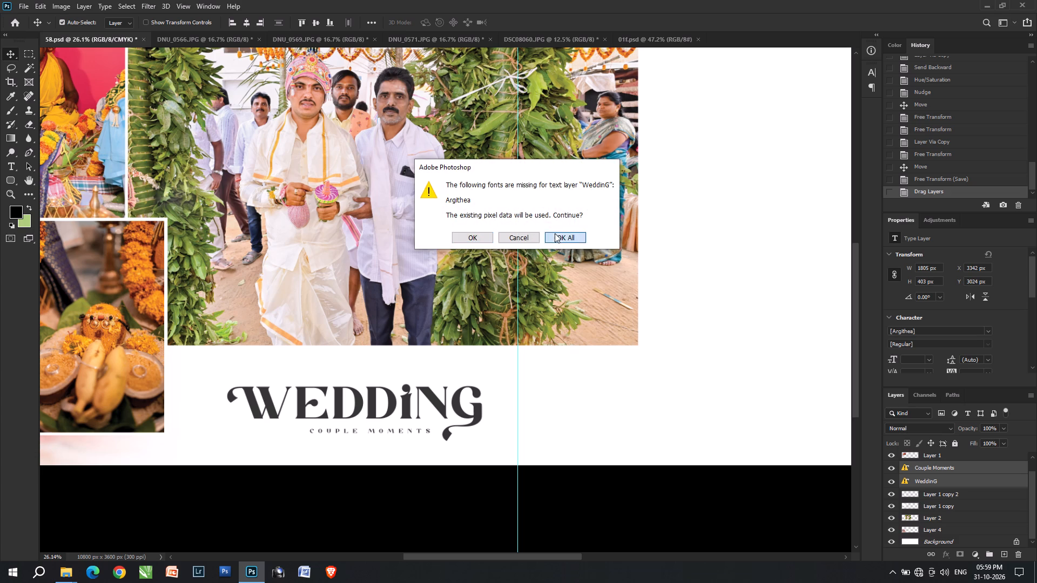
drag(486, 405, 429, 399)
key(Return)
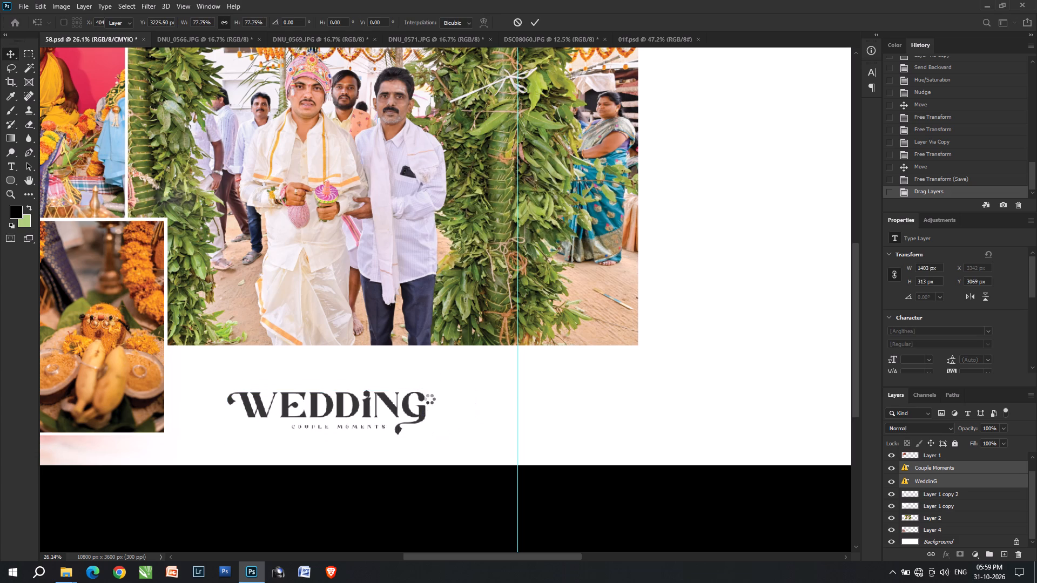
Reposition the scaled wedding title just beneath the two-men photo, at about X 3358 px, Y 2956 px.
drag(394, 407, 381, 376)
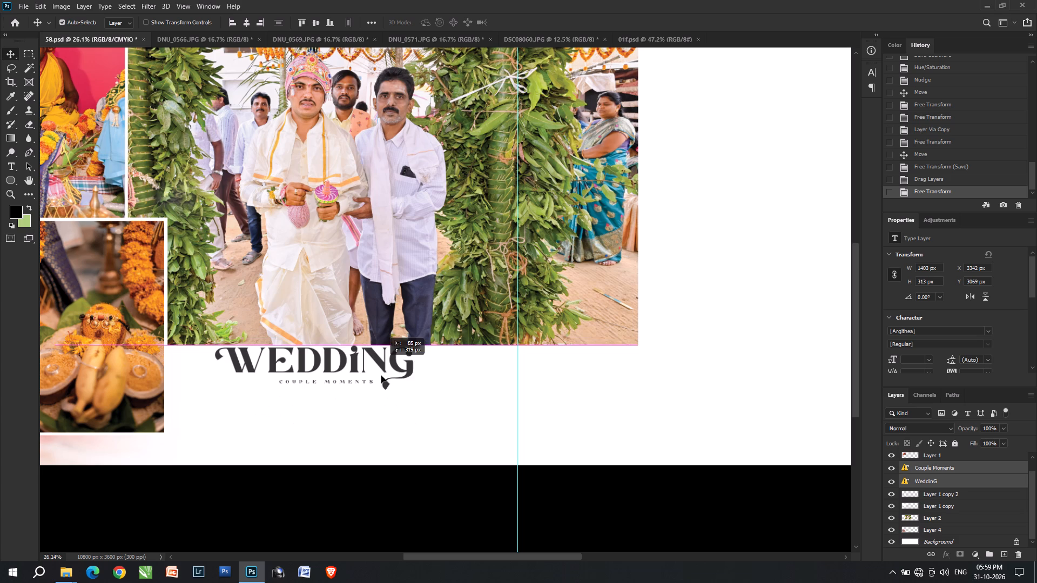
drag(381, 376, 393, 394)
alt+scroll(412, 401, down, 8)
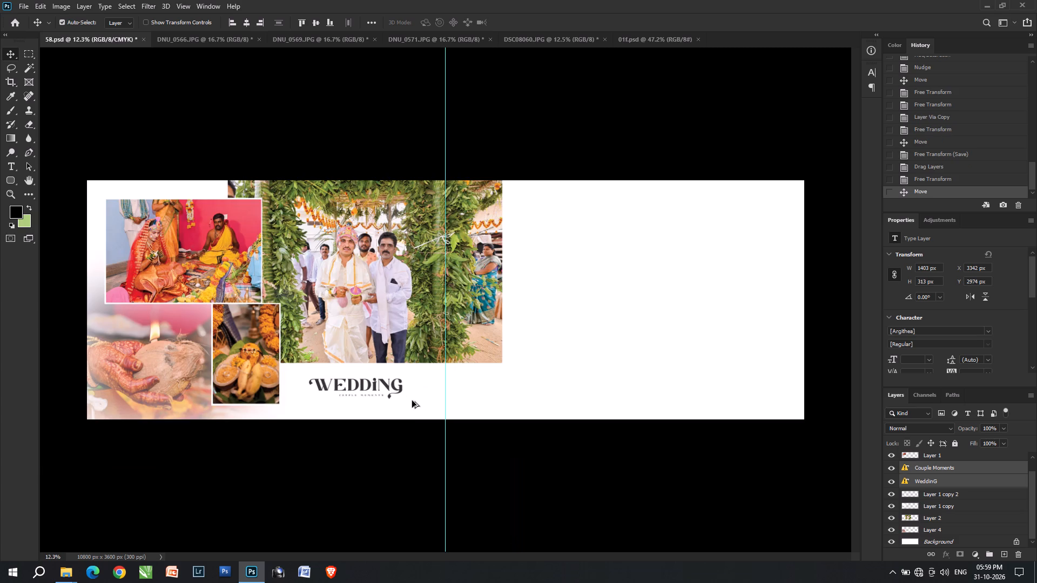
key(Right)
key(Up)
key(Right)
key(Up)
Deselect the title layers and save the 58.psd spread.
click(472, 372)
click(365, 313)
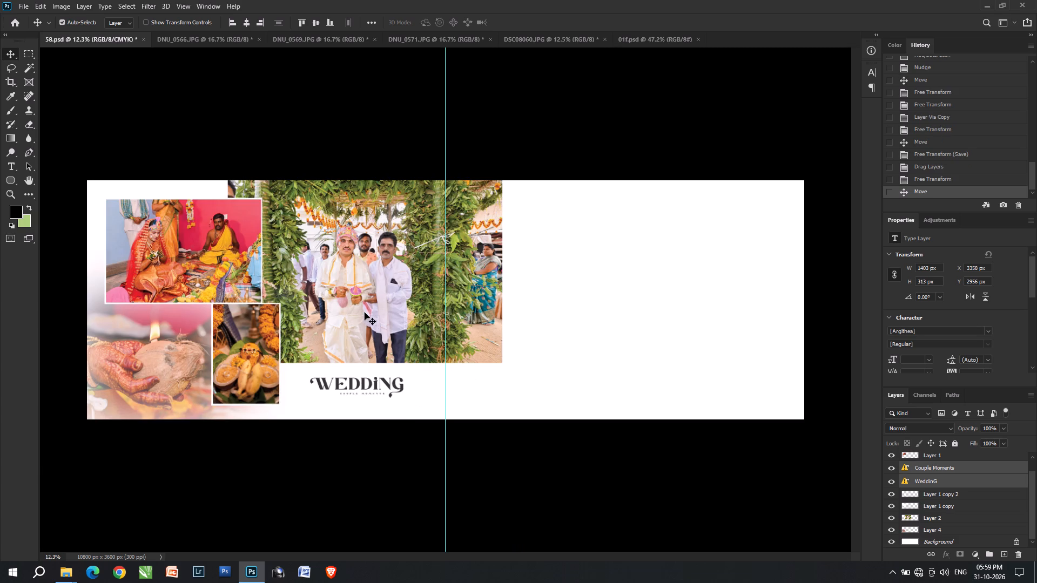
key(ctrl+s)
key(ctrl+s)
key(ctrl+s)
key(ctrl+s)
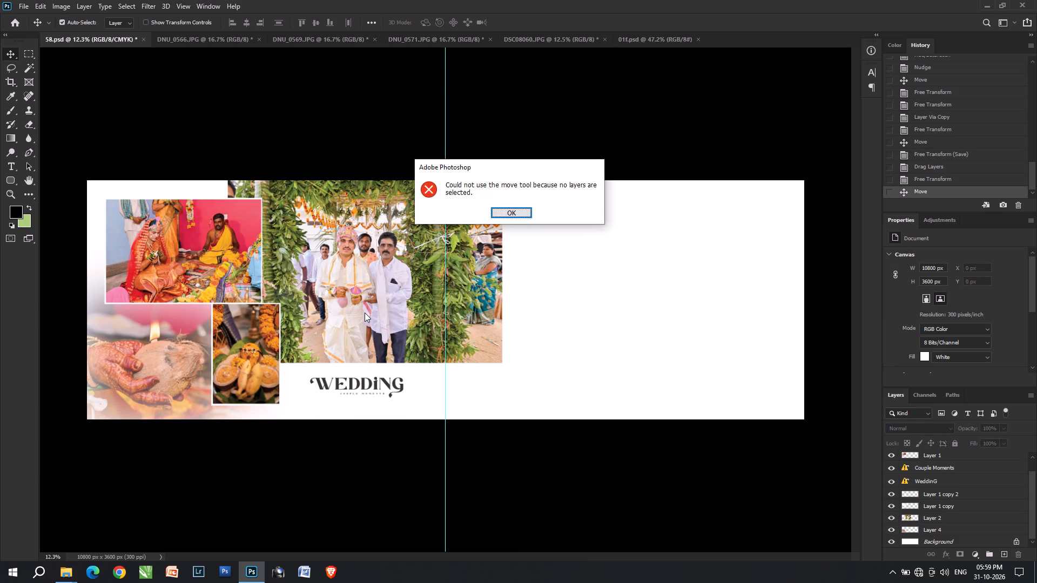
key(Return)
key(ctrl+s)
key(ctrl+s)
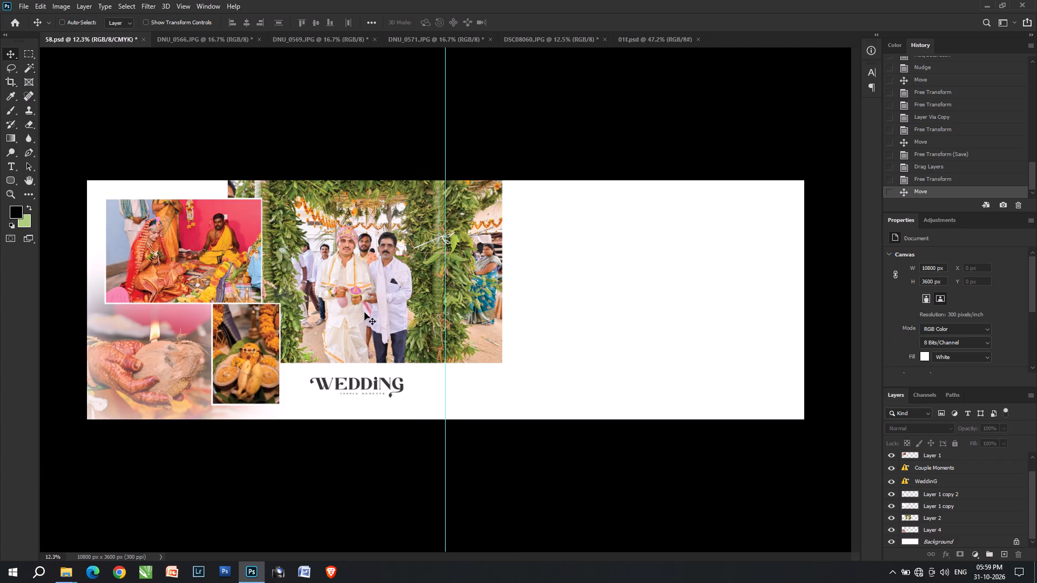
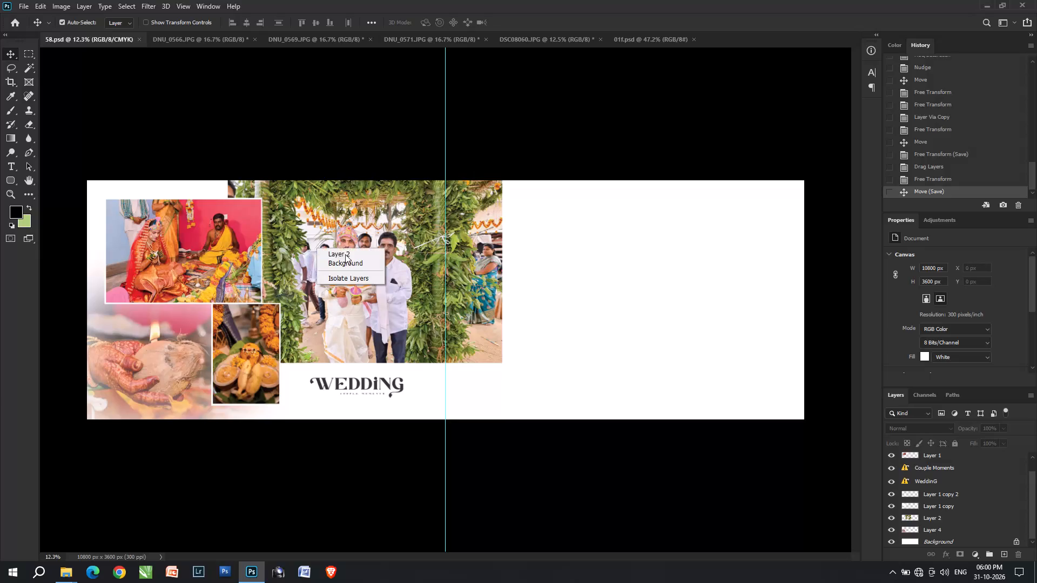
Duplicate the two-men photo layer, place the copy directly beneath the original and fill its pixels with the light green background colour.
click(345, 254)
key(ctrl+j)
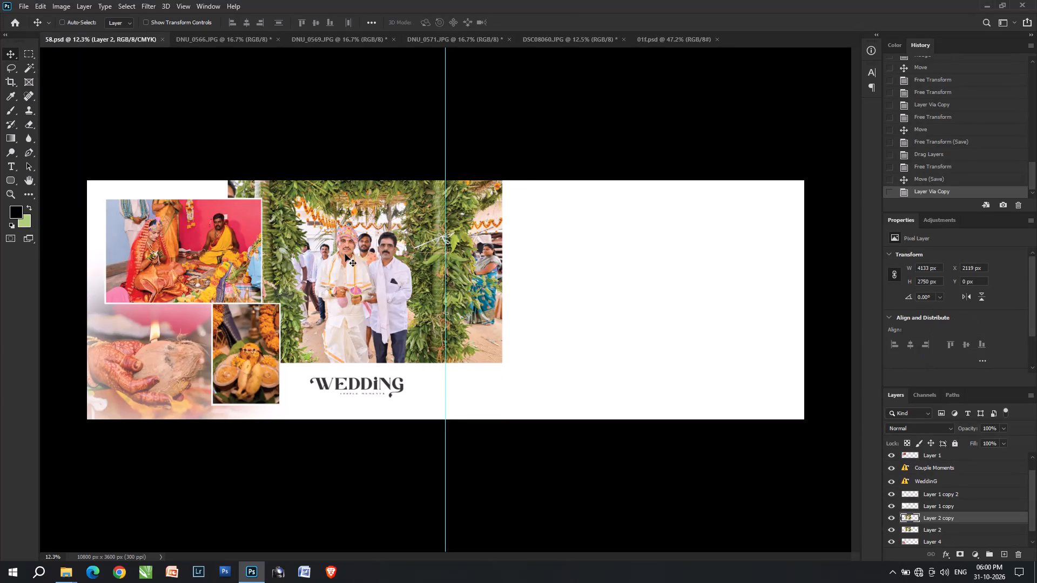
key(ctrl+bracketleft)
key(ctrl+shift+BackSpace)
Narrow the filled copy horizontally to about 79.39% width, so that its right edge meets the vertical centre guide.
key(ctrl+t)
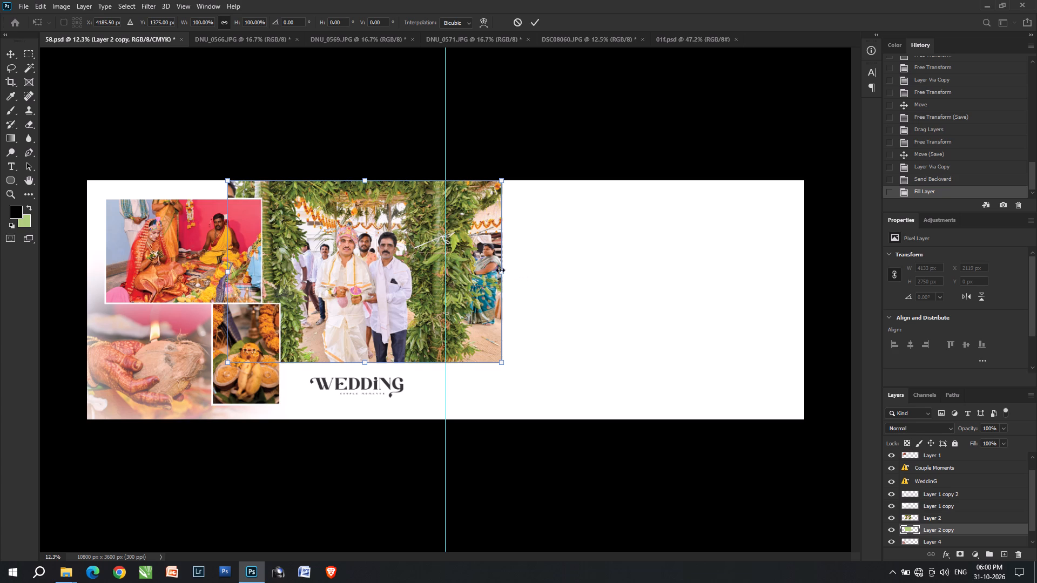
shift+drag(503, 275, 446, 266)
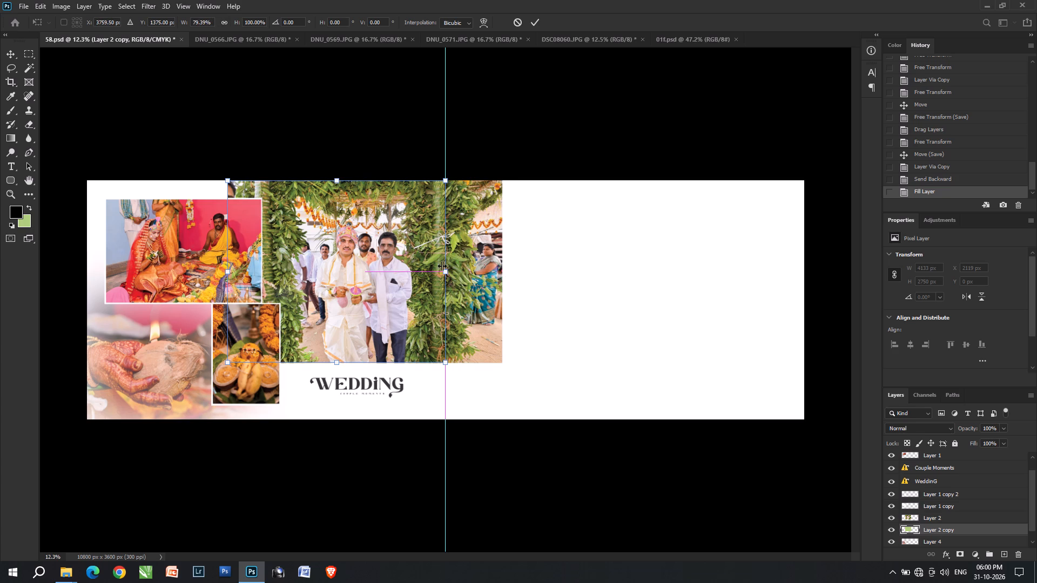
double_click(278, 284)
text(vv)
text(vv)
click(278, 285)
Clip the two-men photo on Layer 2 to the filled shape on Layer 2 copy beneath it.
right_click(311, 304)
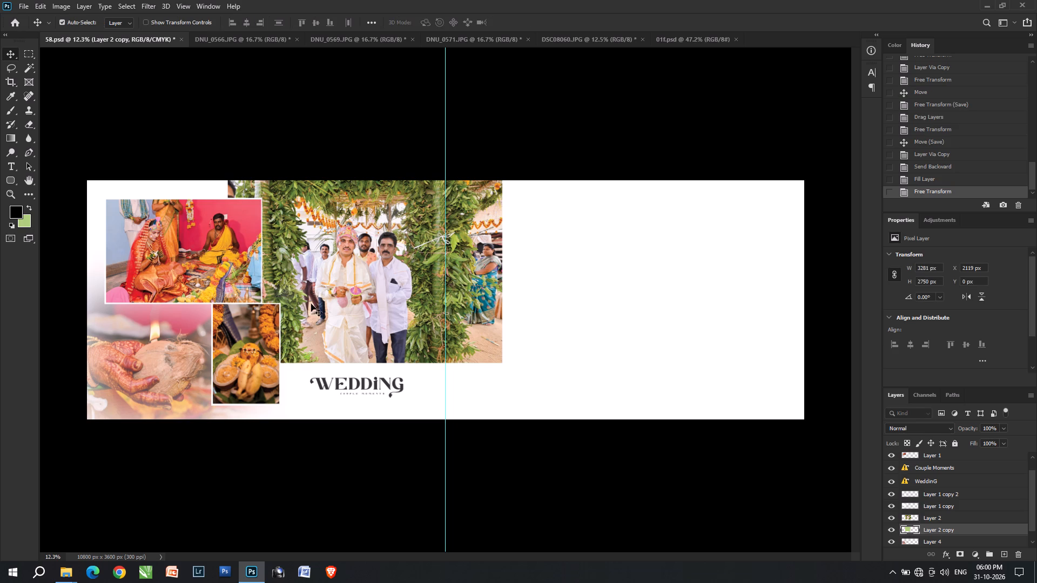
click(326, 311)
double_click(332, 318)
key(ctrl+alt+g)
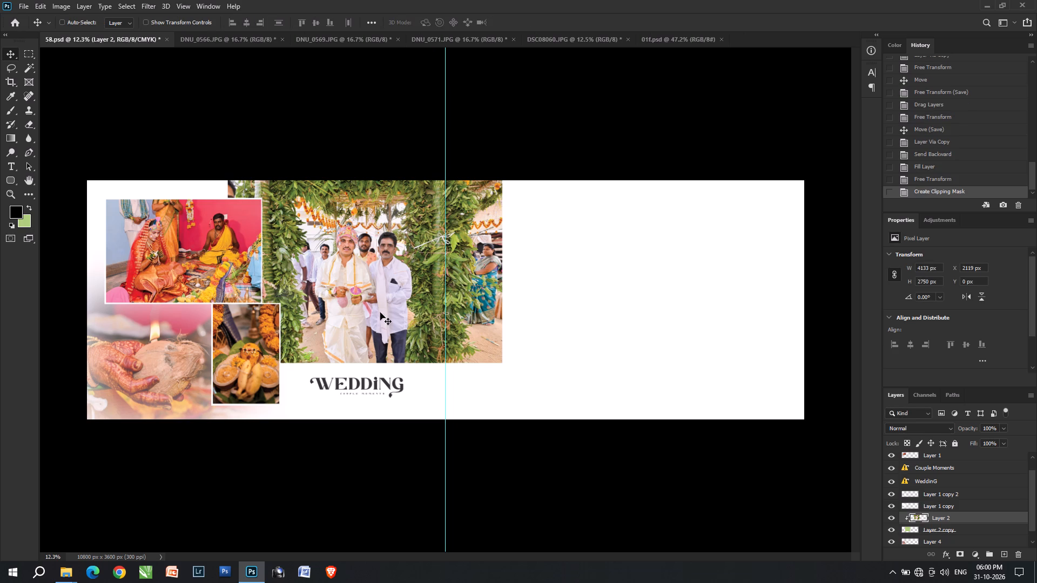
Shift the clipped two-men photo left inside its frame to about X 2022 px, Y 0 px, and save 58.psd.
alt+scroll(353, 280, up, 2)
click(366, 293)
shift+drag(373, 296, 362, 294)
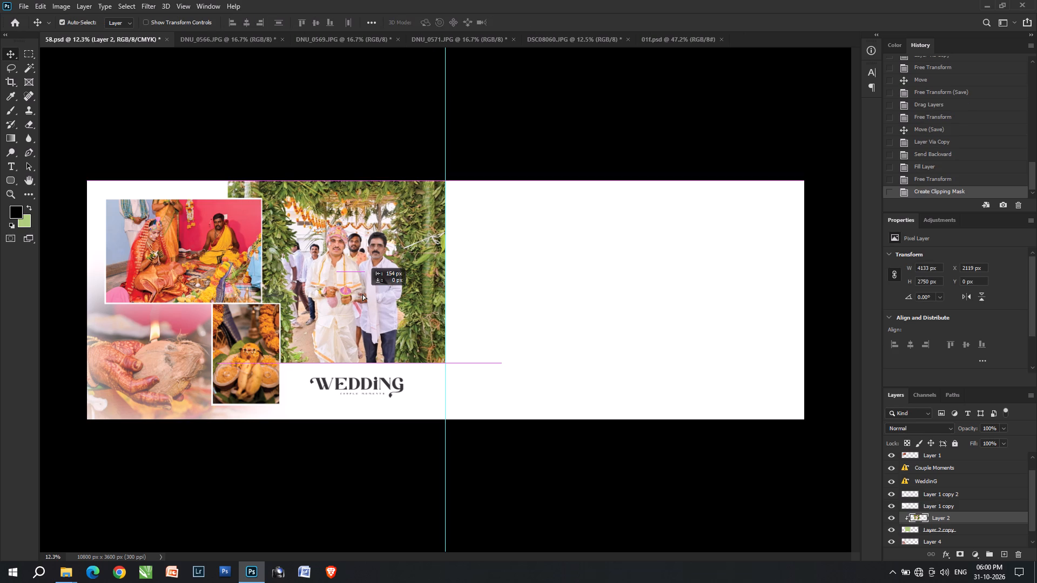
shift+drag(362, 294, 366, 295)
click(561, 289)
key(ctrl+s)
key(ctrl+s)
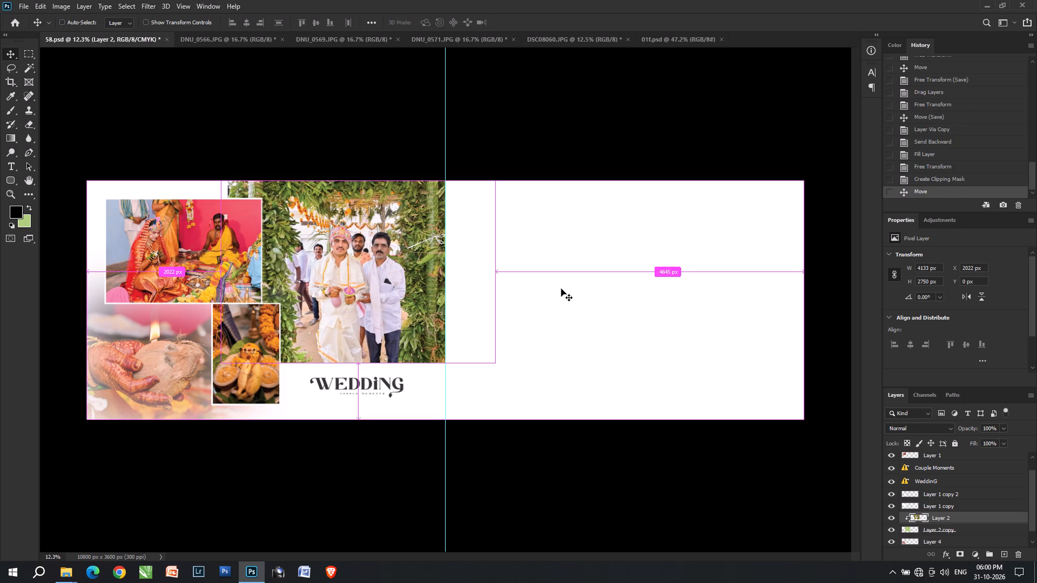
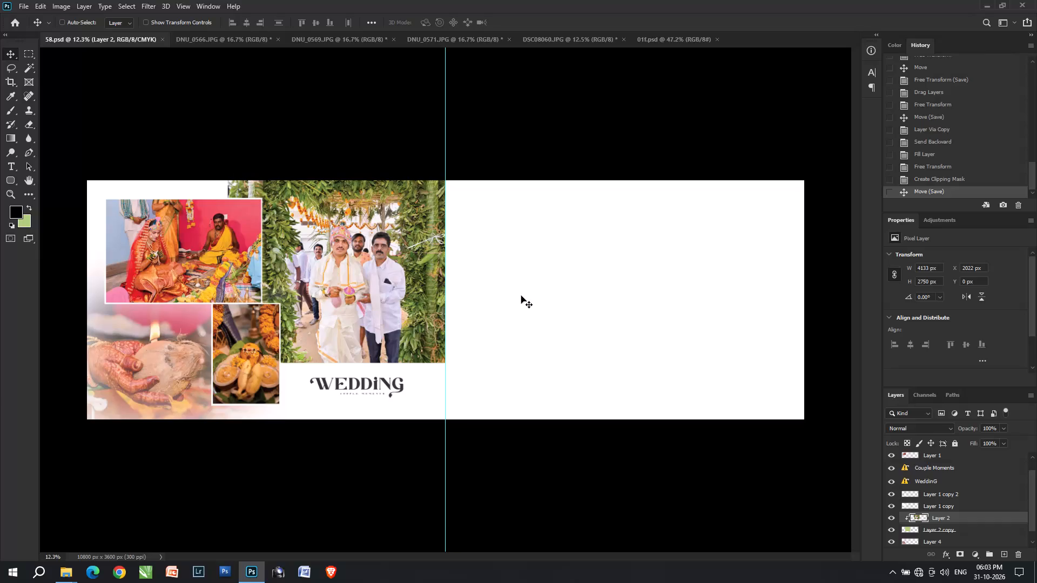
Close the emptied source photos DNU_0566, DNU_0569, DNU_0571 and DSC08060 without saving, plus 01f.psd, keeping only 58.psd open.
key(ctrl+Tab)
key(ctrl+Tab)
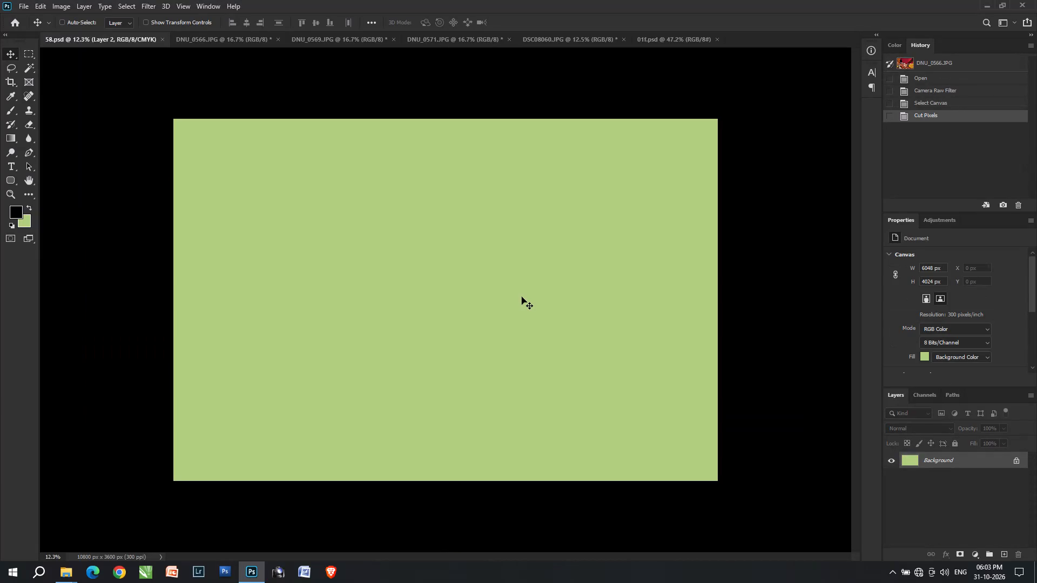
key(ctrl+Tab)
key(ctrl+w)
key(ctrl+Tab)
key(ctrl+Return)
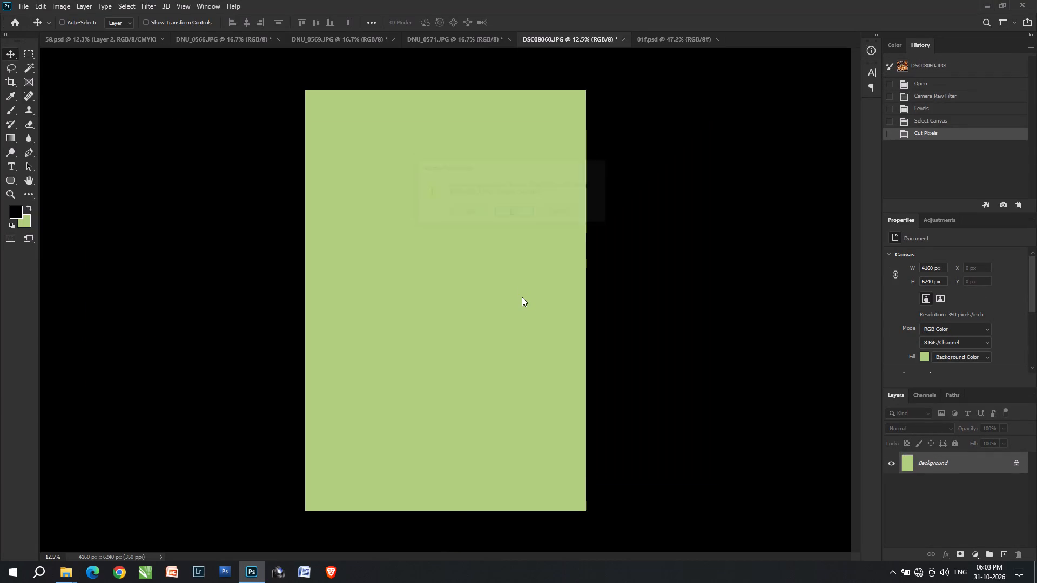
key(ctrl+Tab)
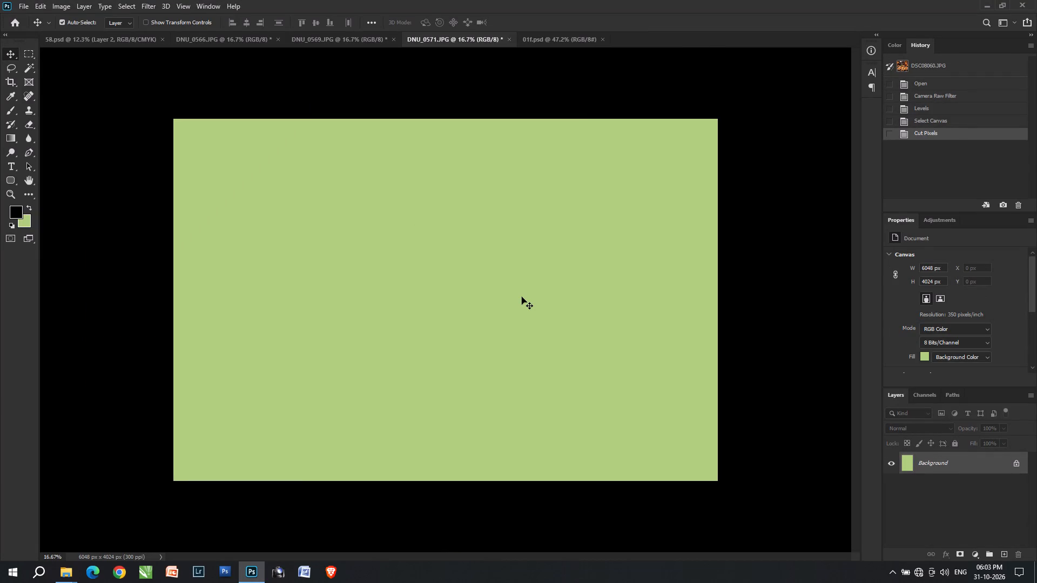
key(ctrl+w)
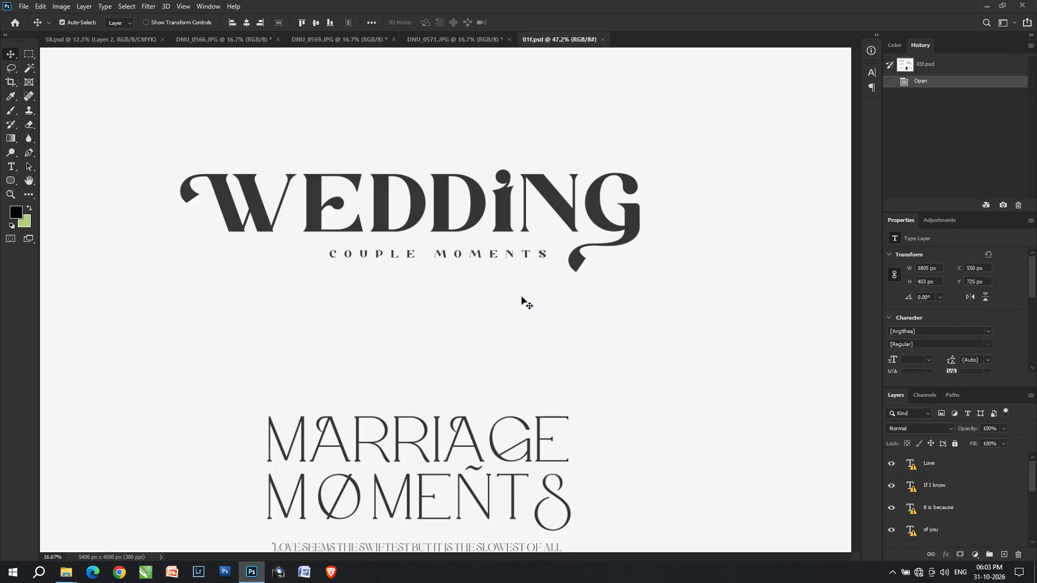
key(ctrl+w)
key(ctrl+Tab)
key(ctrl+Tab)
key(ctrl+Return)
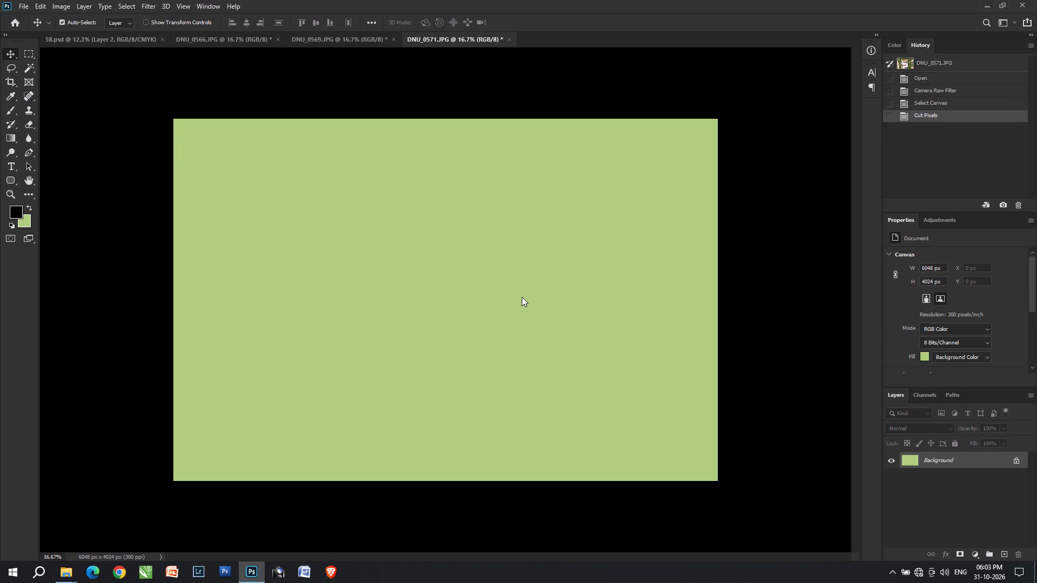
key(ctrl+w)
key(ctrl+Tab)
key(ctrl+Return)
key(ctrl+w)
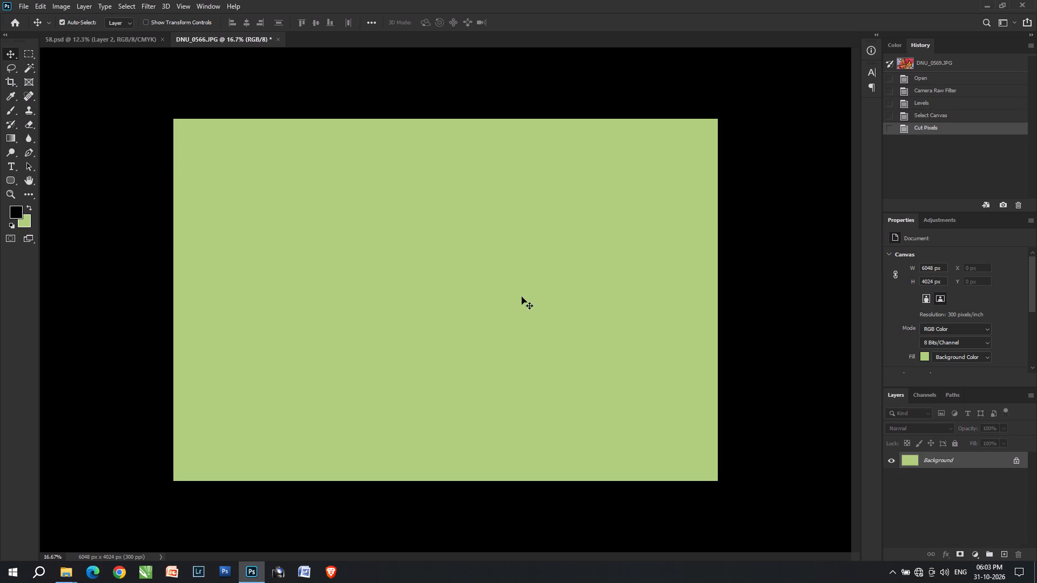
key(ctrl+Tab)
key(Return)
Switch to File Explorer and, in the Candid folder, move DSC08060 into the done folder and DSC08055 into the extra folder.
key(alt+Tab)
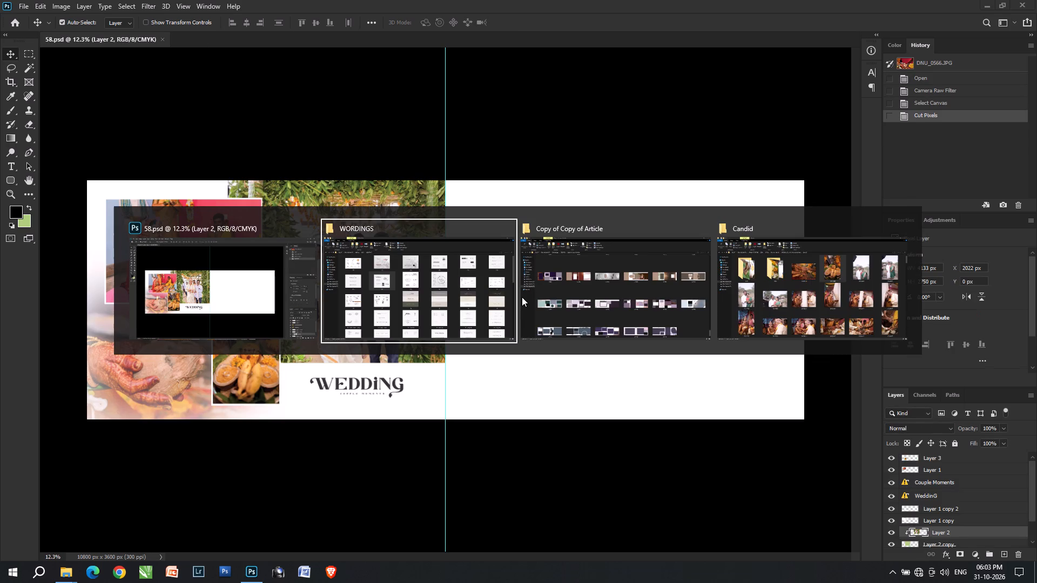
key(alt+Tab)
key(alt+Tab)
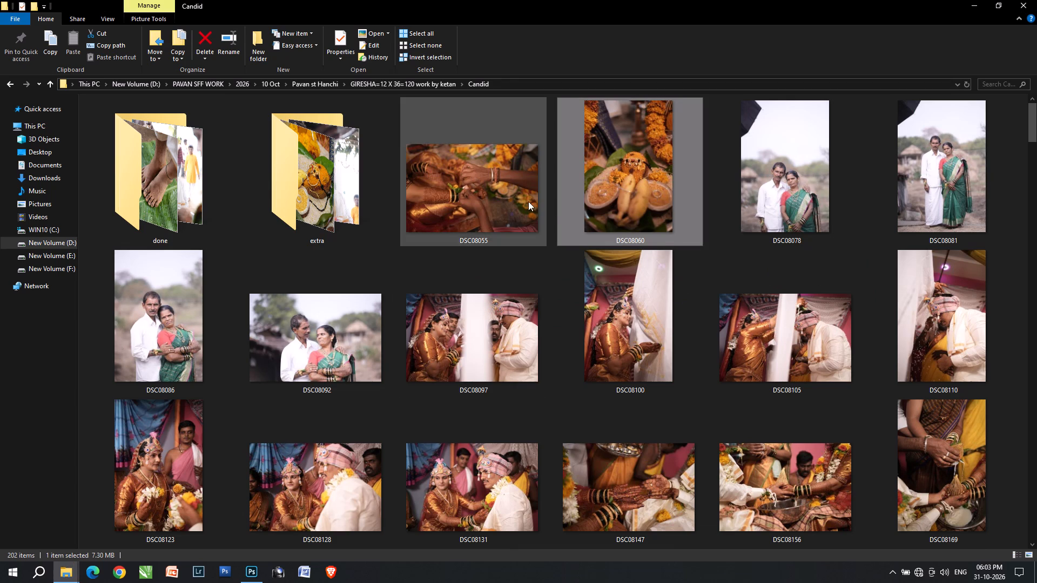
drag(629, 211, 203, 199)
drag(476, 175, 457, 245)
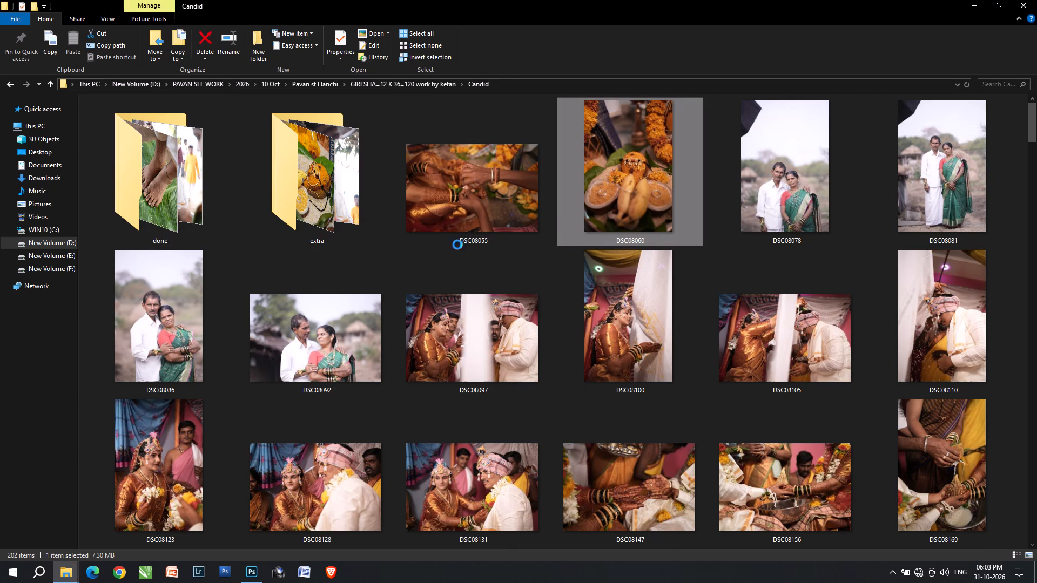
drag(457, 245, 337, 201)
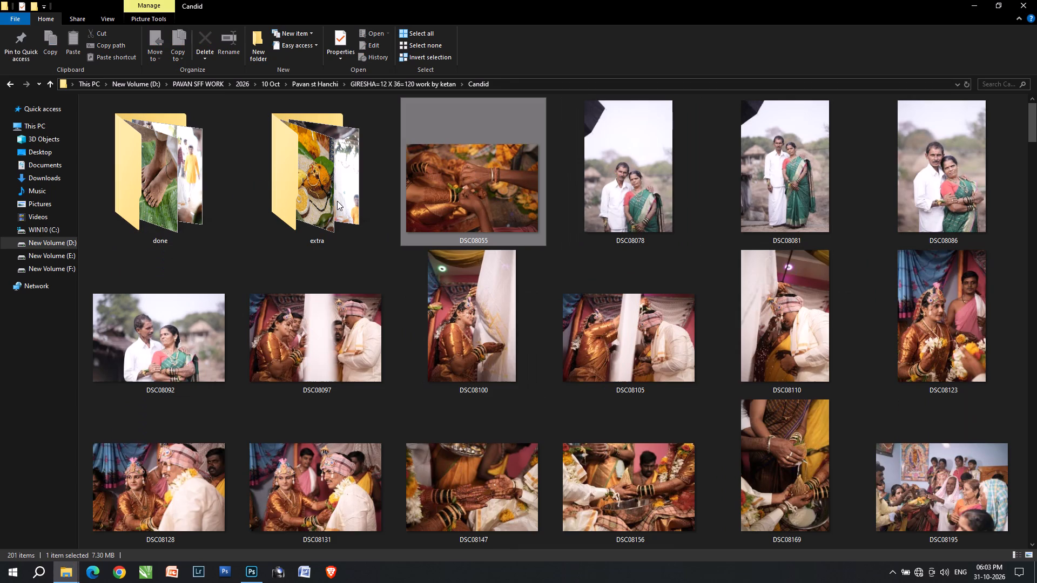
drag(337, 201, 362, 206)
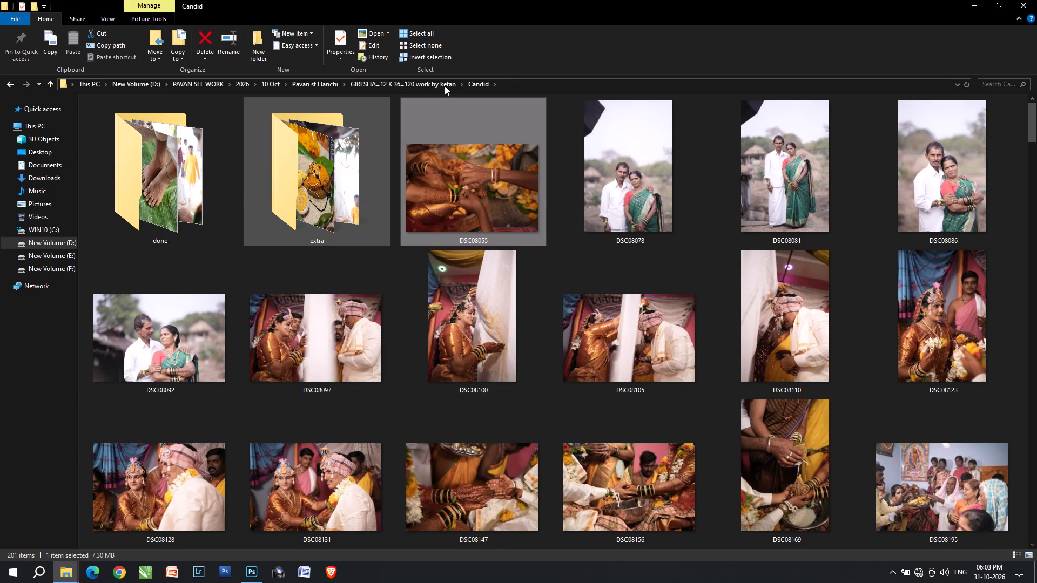
In the 02 Wedding folder, move the used photos DNU_0566, DNU_0569 and DNU_0571 into its done folder.
click(445, 86)
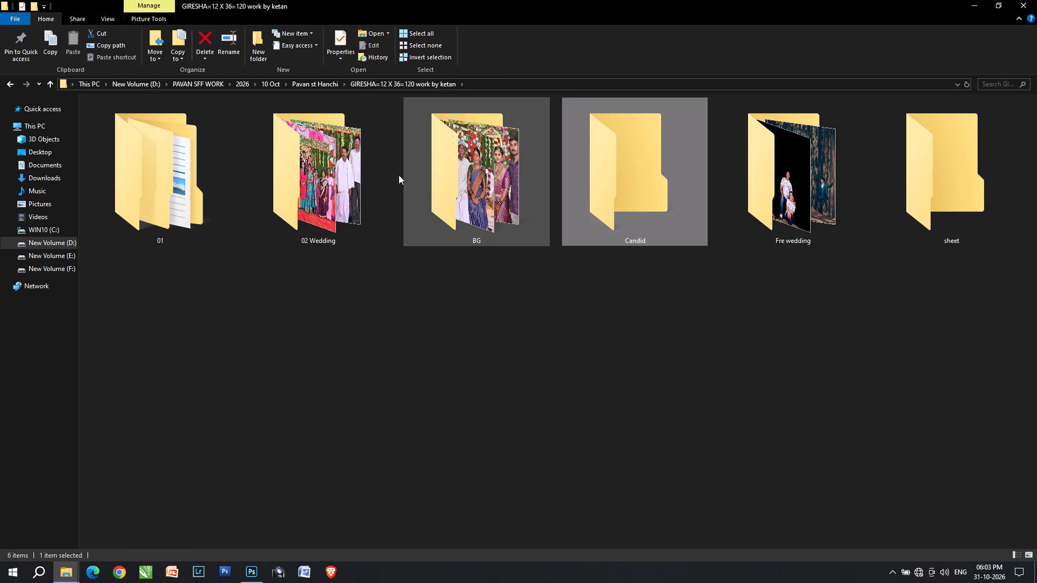
double_click(360, 165)
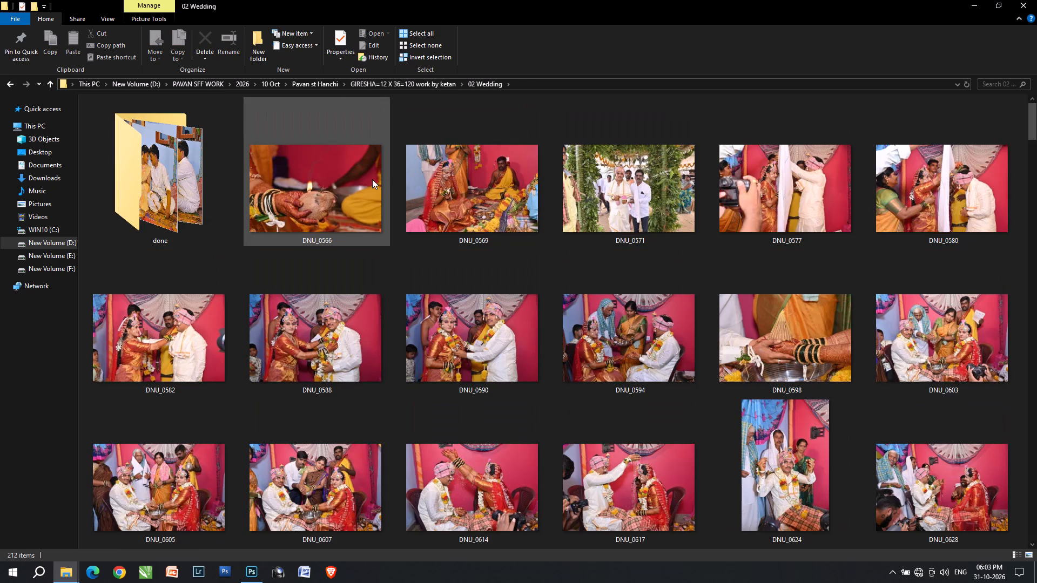
click(369, 178)
ctrl+click(510, 199)
drag(475, 199, 468, 227)
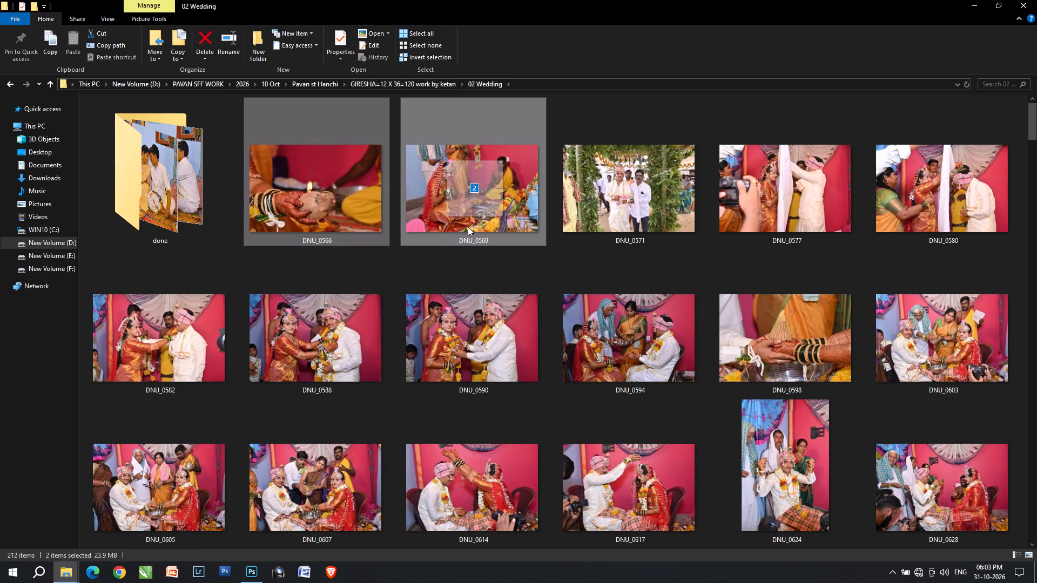
drag(468, 227, 201, 216)
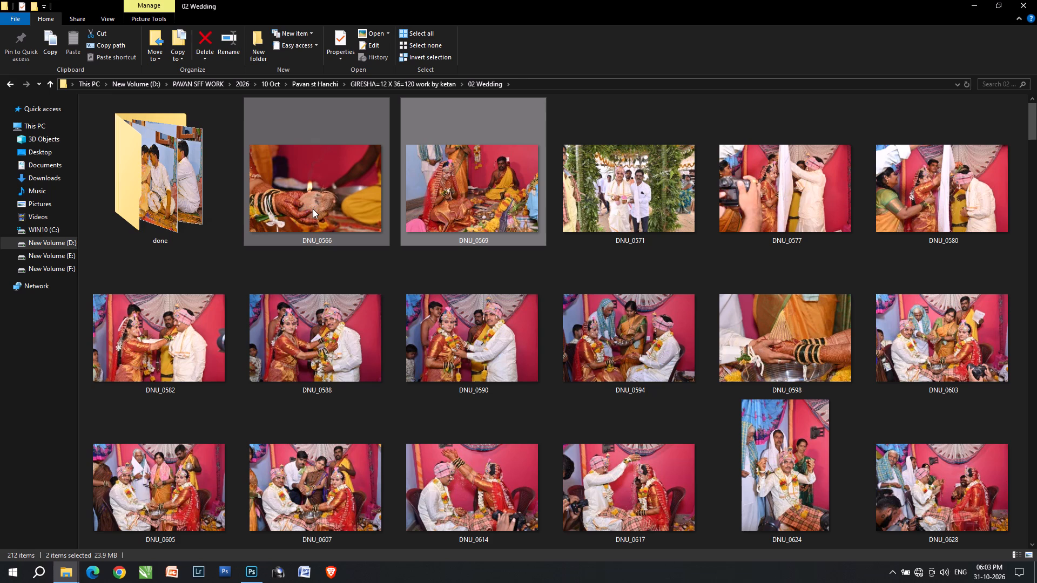
click(313, 209)
drag(302, 202, 210, 234)
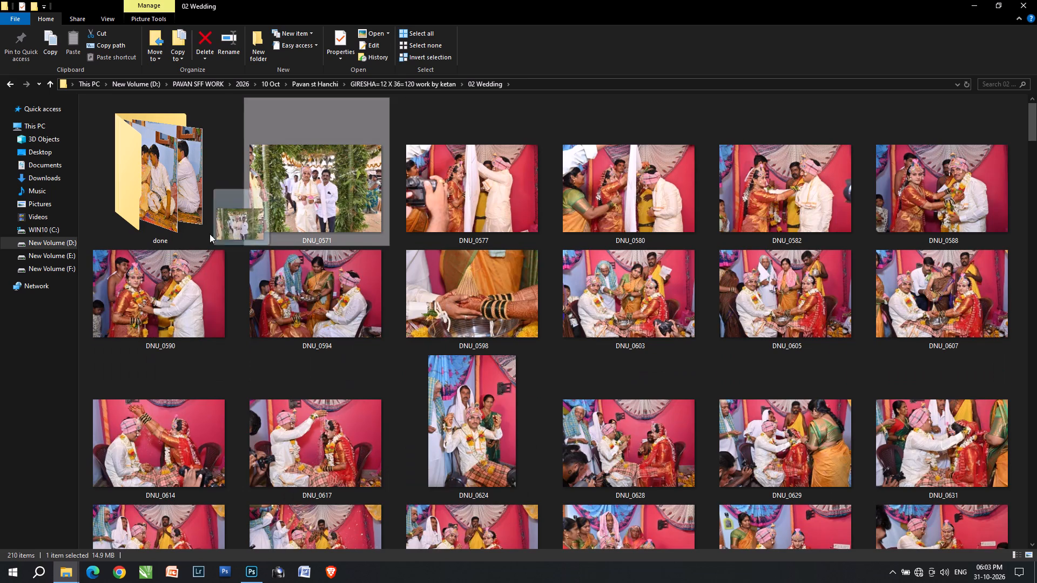
drag(210, 234, 176, 203)
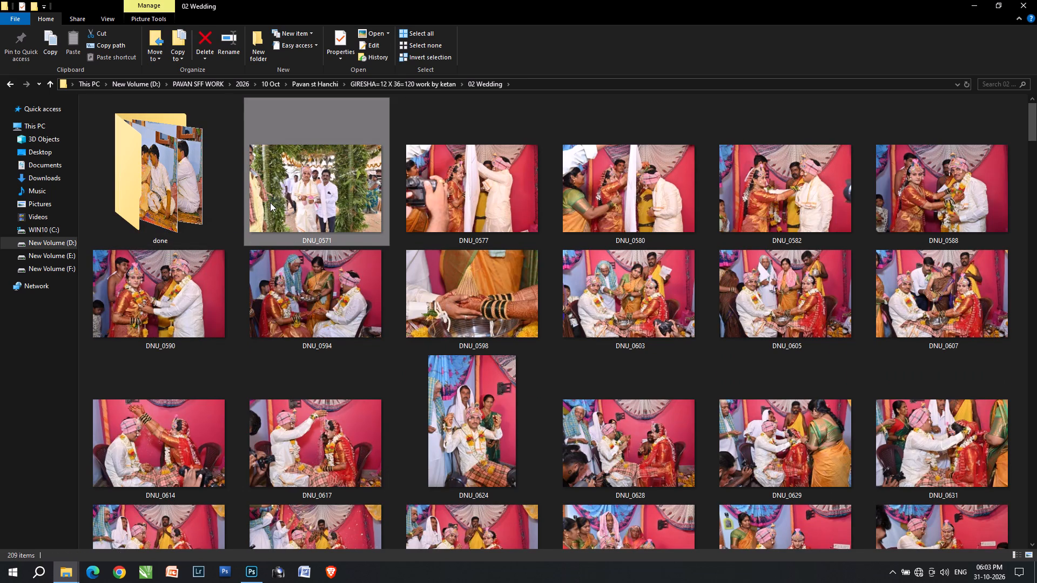
click(270, 202)
Check the 58.psd spread, then look through the BG and Candid folders for photos suited to the spread's empty half.
key(alt+Tab)
key(alt+Tab)
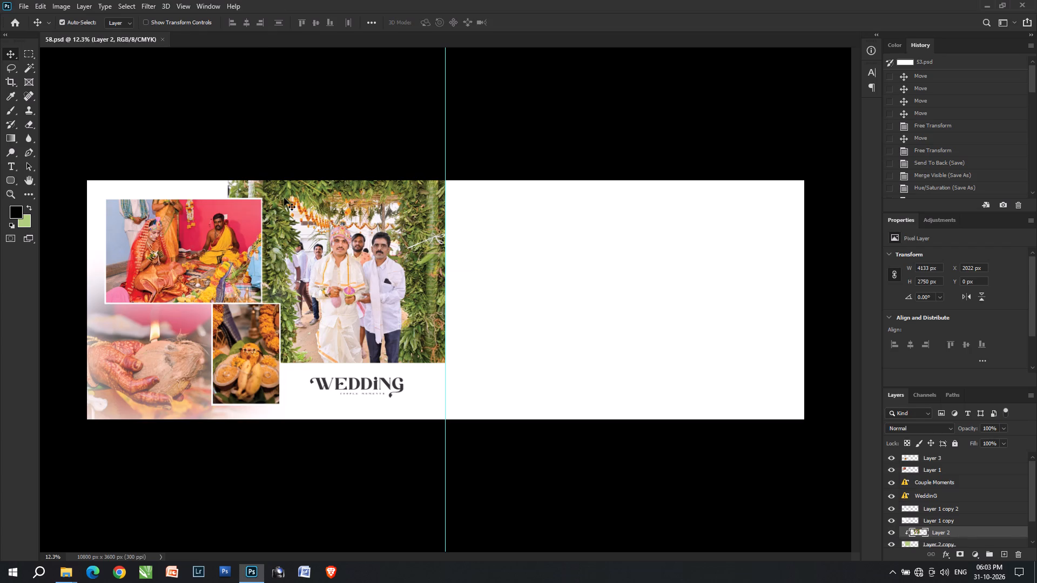
click(277, 194)
key(BackSpace)
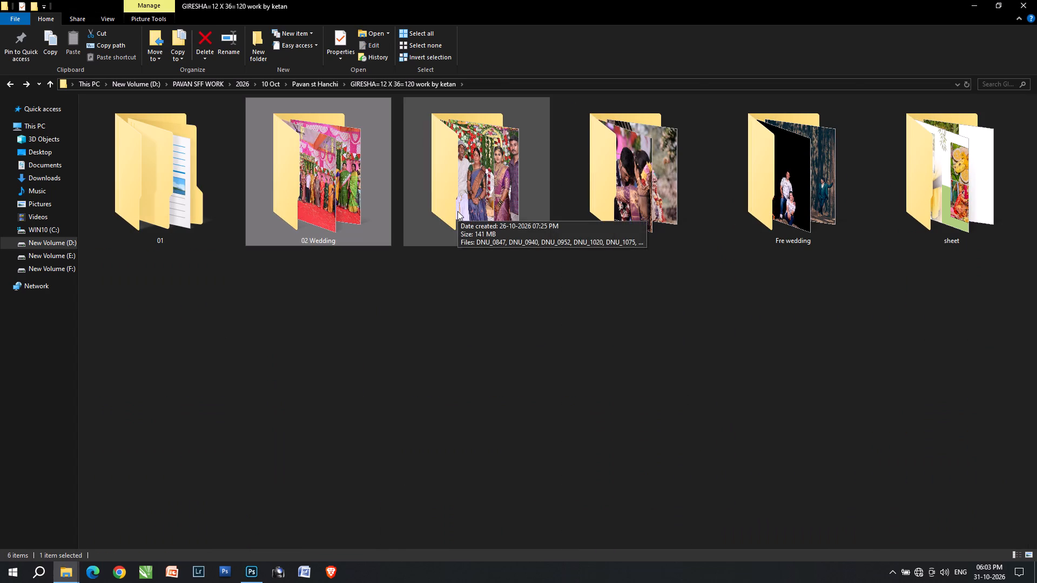
double_click(478, 175)
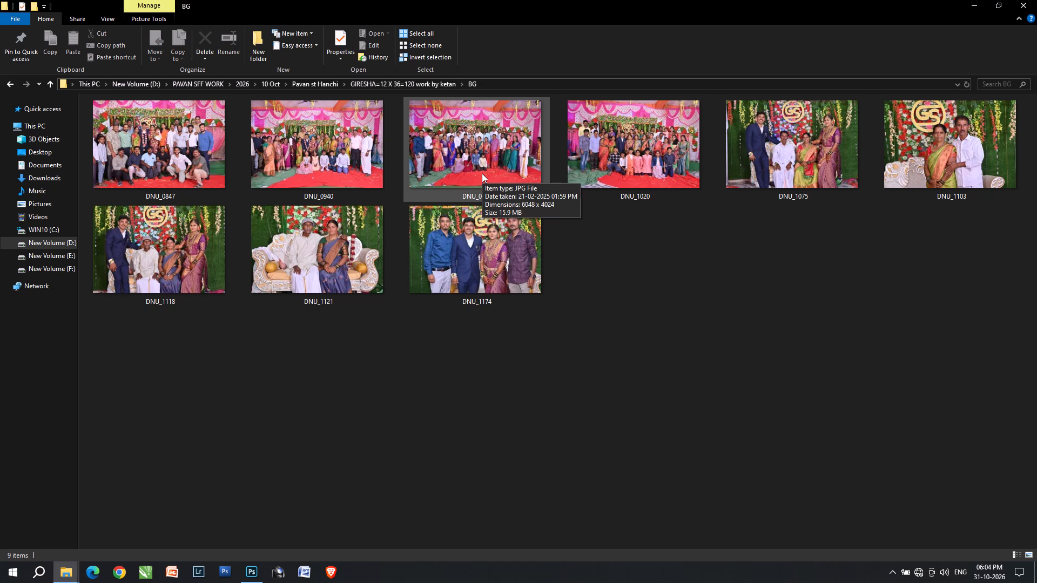
click(533, 222)
key(BackSpace)
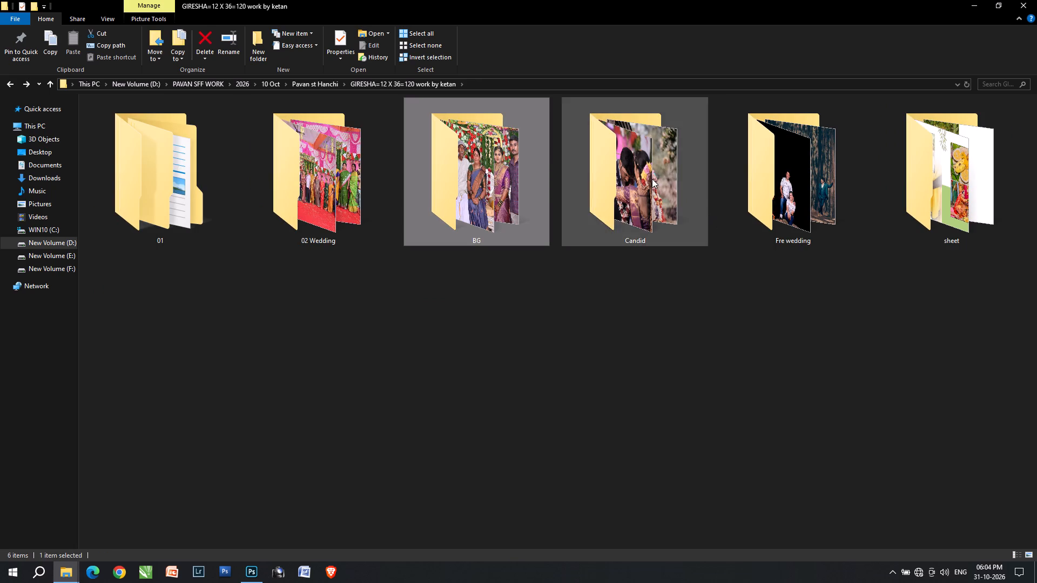
double_click(652, 179)
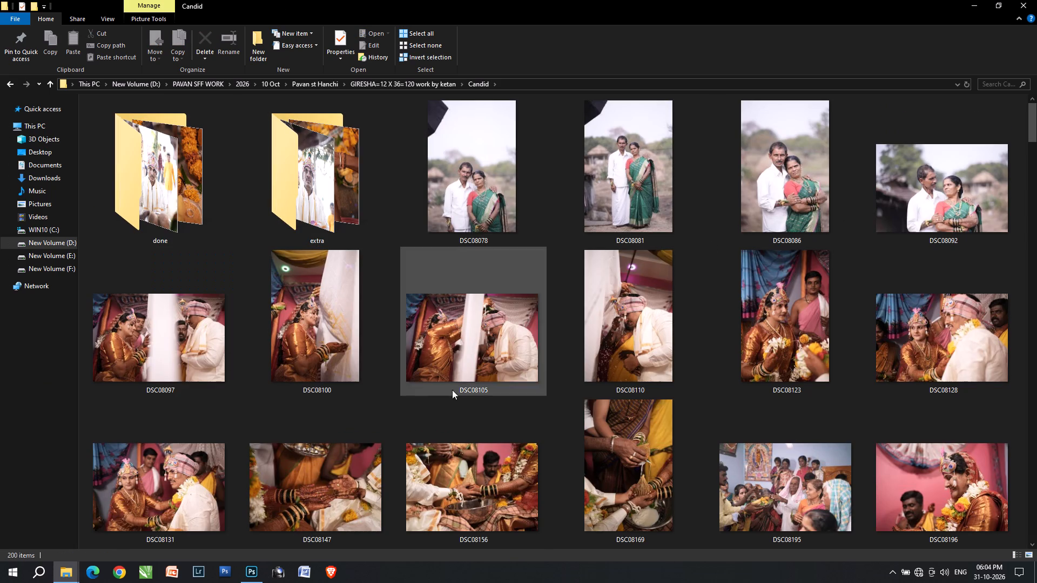
click(654, 354)
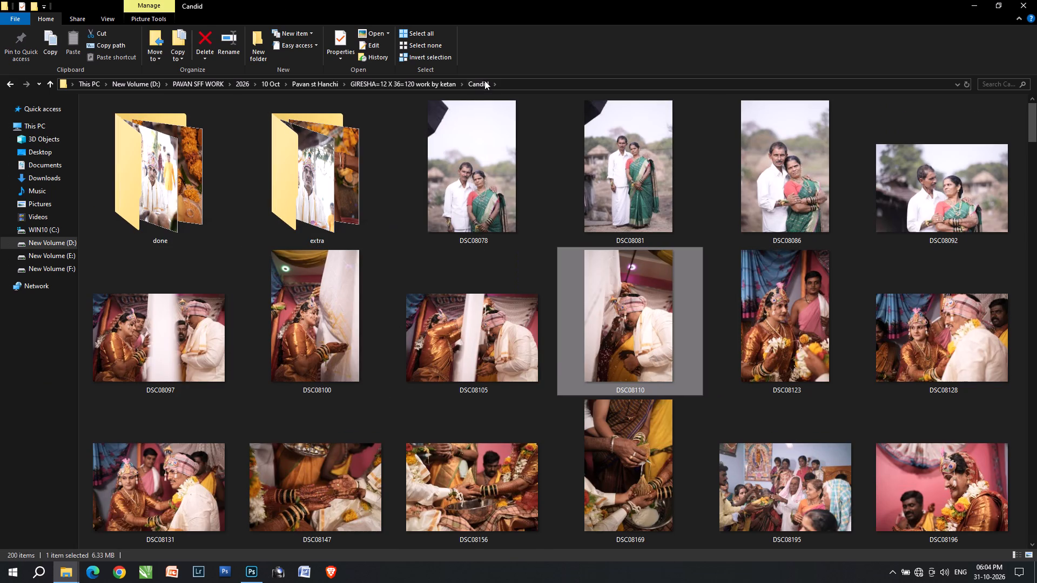
click(439, 89)
In the 02 Wedding folder, examine the curtain and garland ceremony photos, viewing DNU_0577 and DNU_0582 enlarged.
double_click(368, 210)
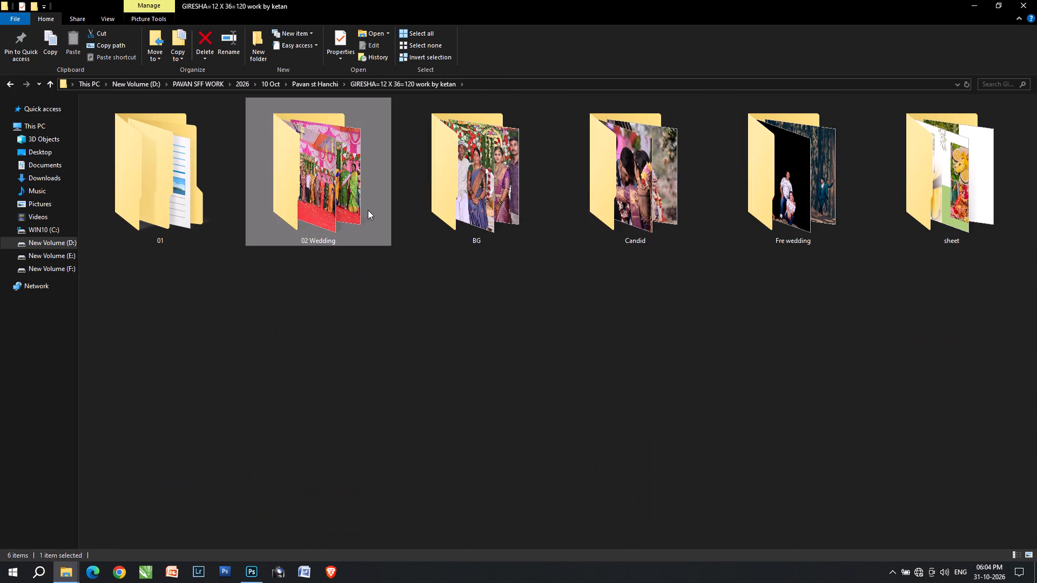
double_click(368, 210)
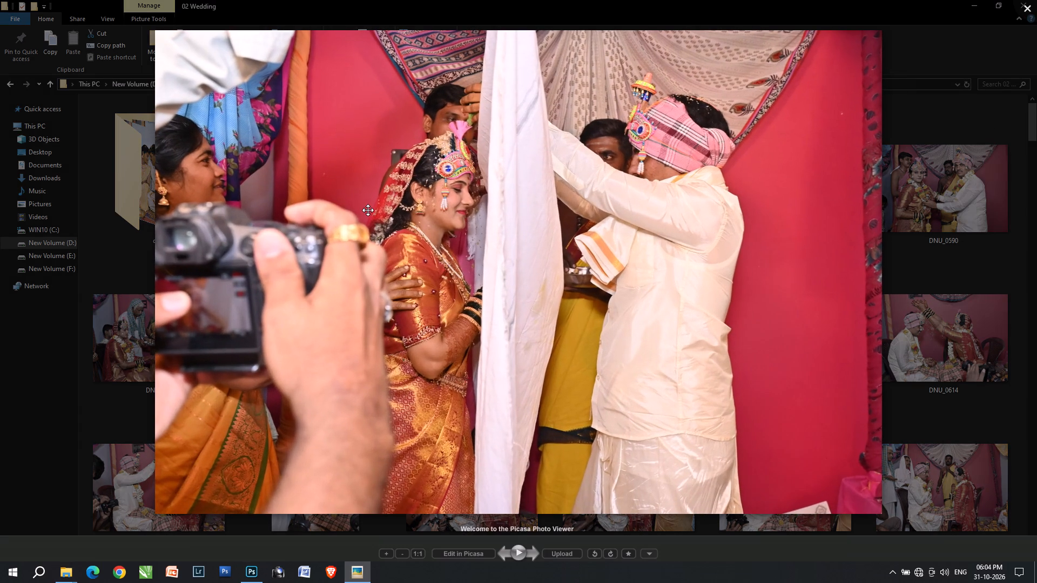
key(Right)
key(Left)
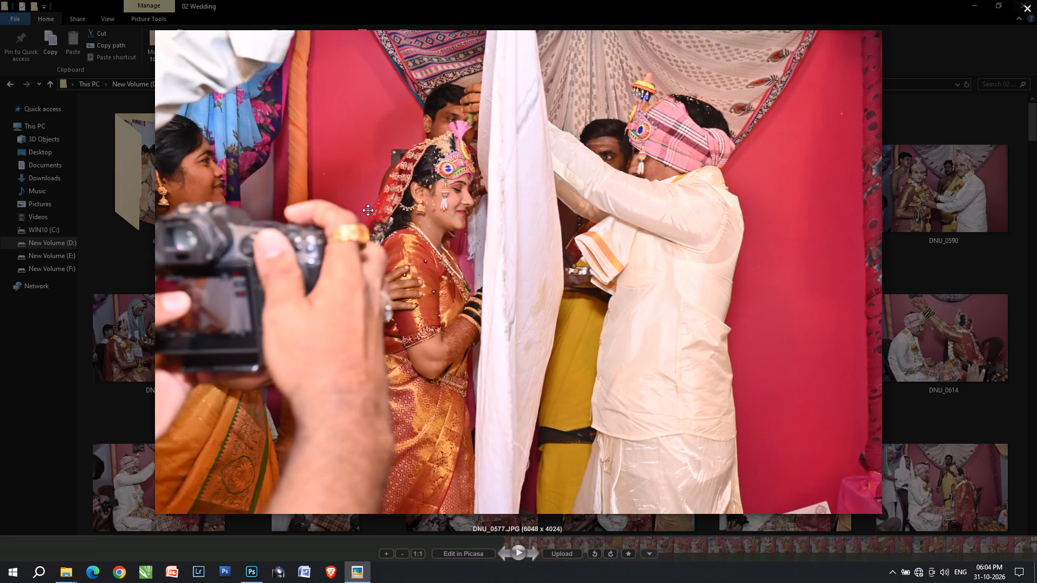
key(Right)
click(1036, 0)
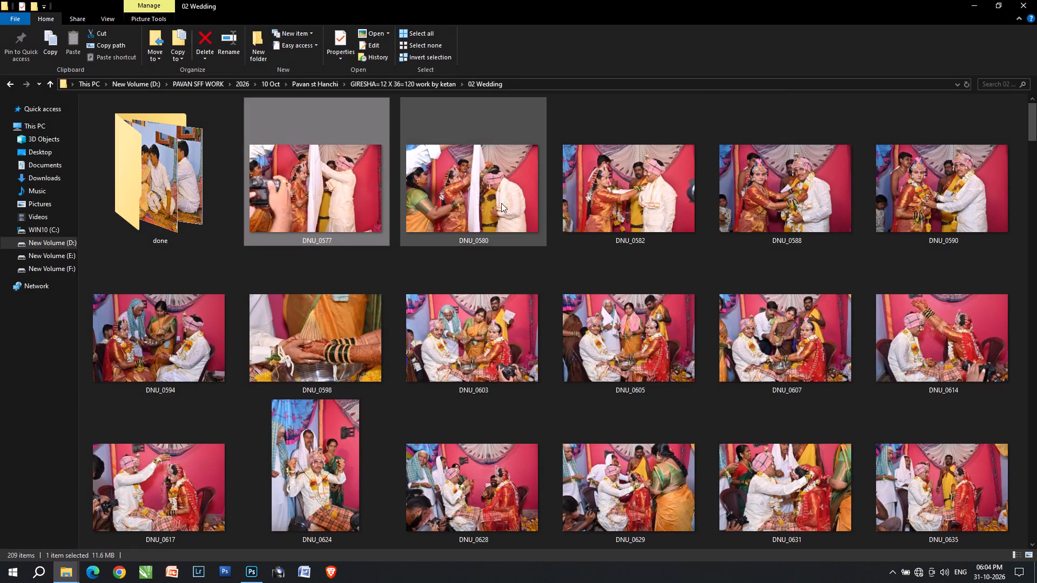
shift+click(493, 200)
drag(324, 197, 357, 198)
double_click(565, 188)
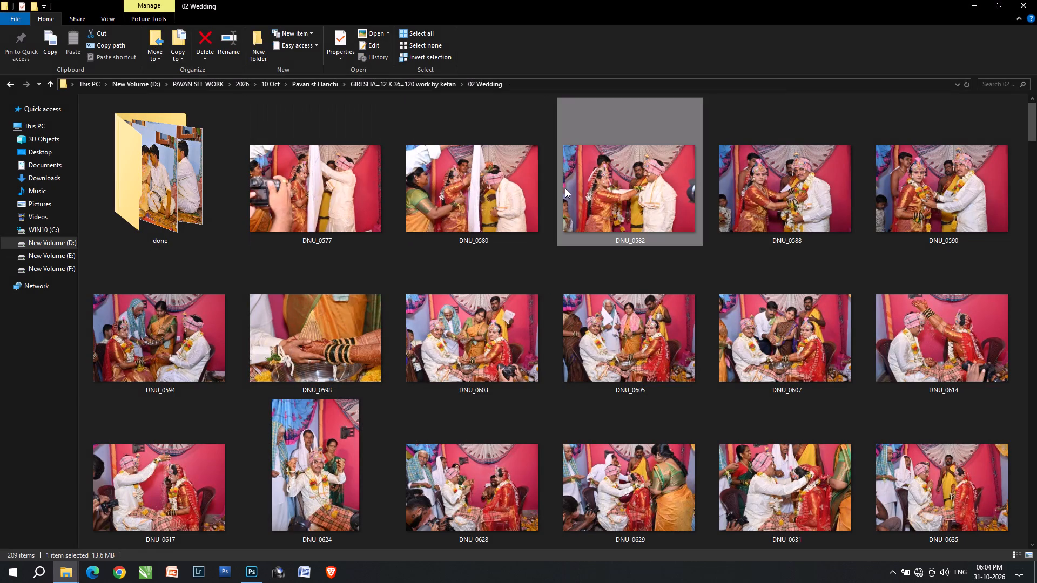
scroll(578, 242, up, 3)
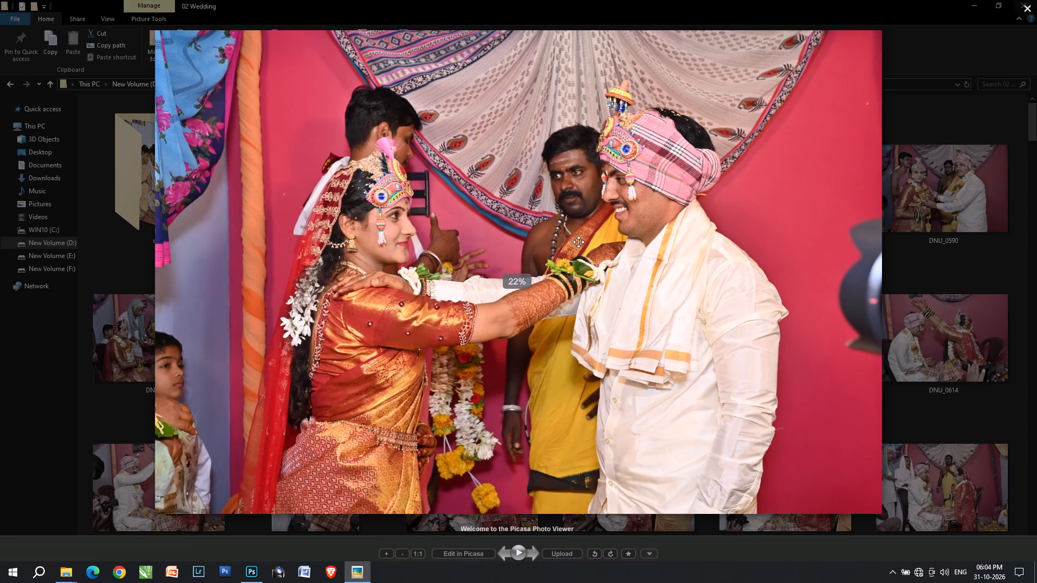
scroll(578, 242, up, 1)
click(1036, 0)
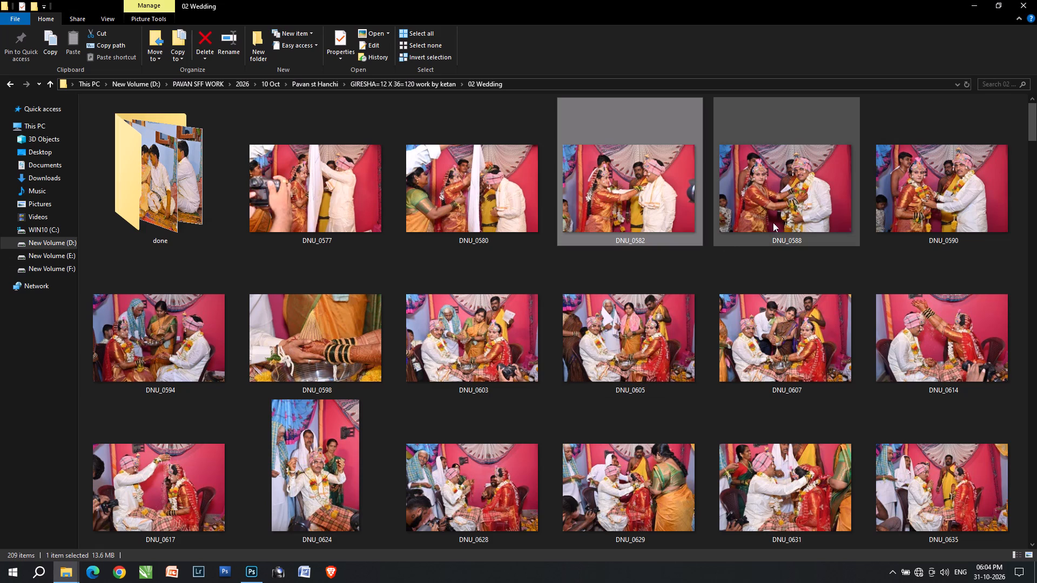
click(784, 214)
click(517, 220)
In the Candid folder, examine the couple and ceremony photos, viewing DSC08123 through DSC08196 enlarged, and recheck the 58.psd spread.
click(389, 79)
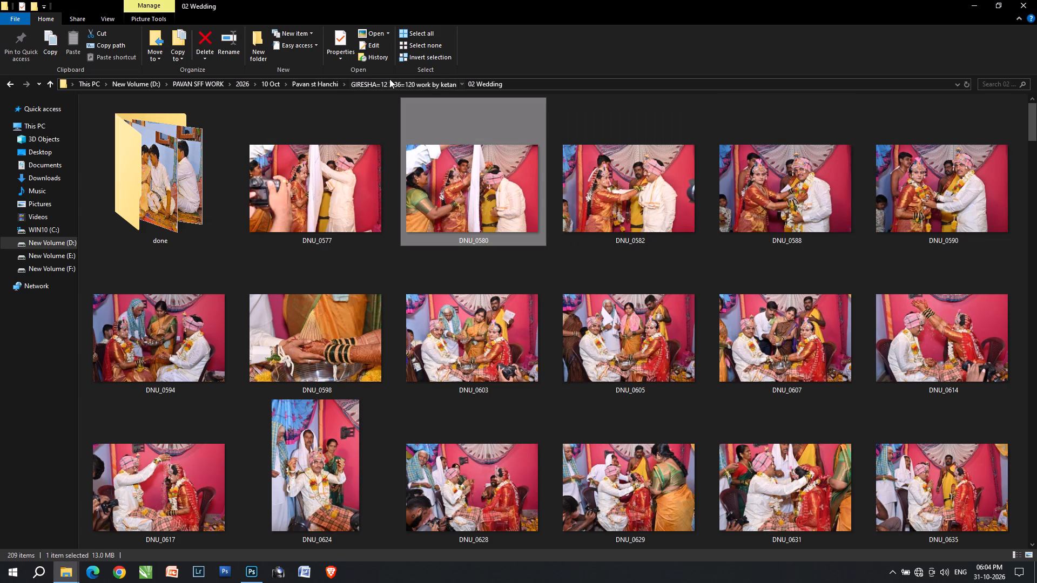
double_click(577, 202)
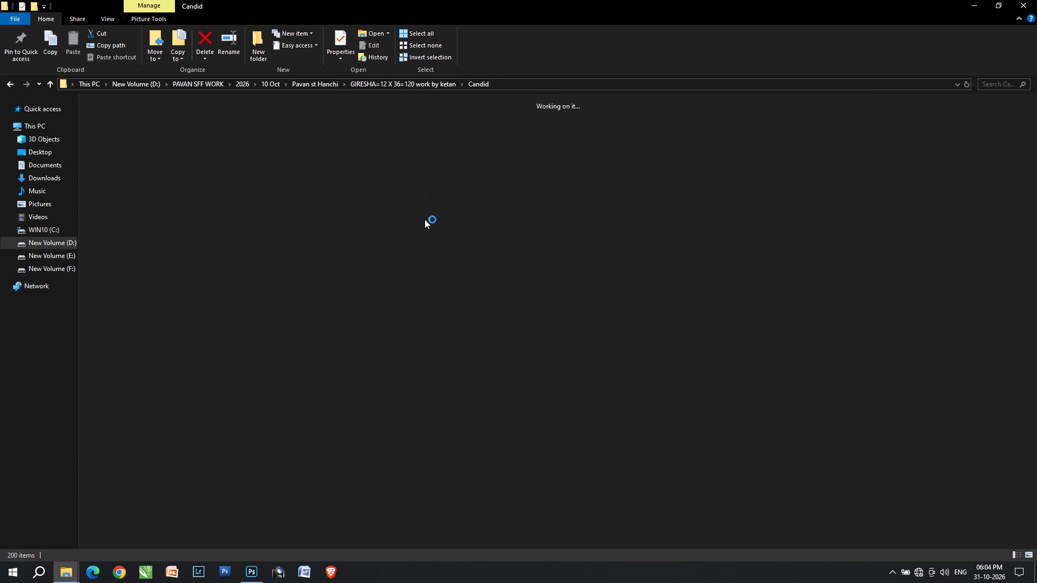
click(480, 196)
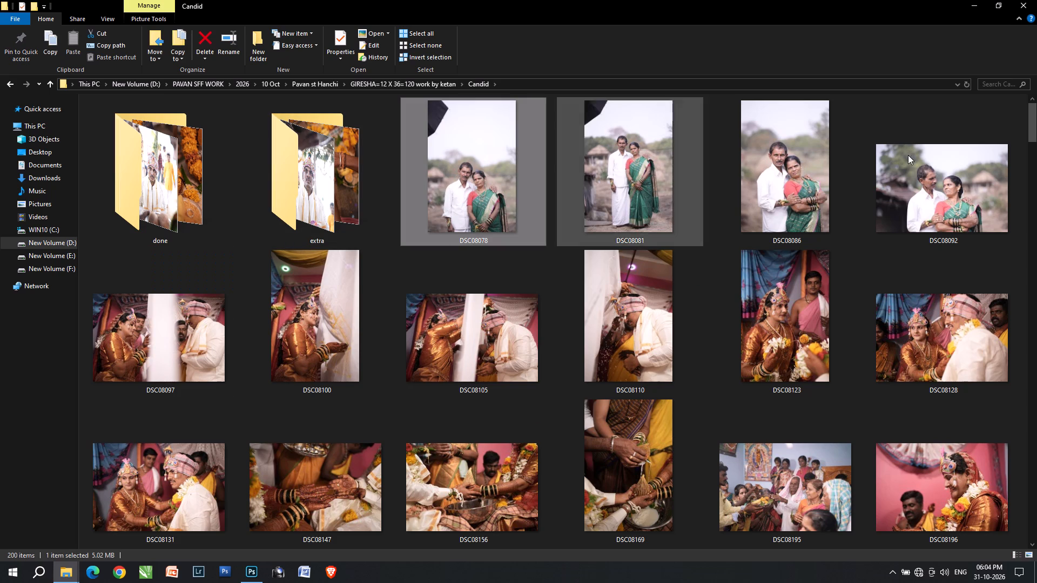
shift+click(966, 137)
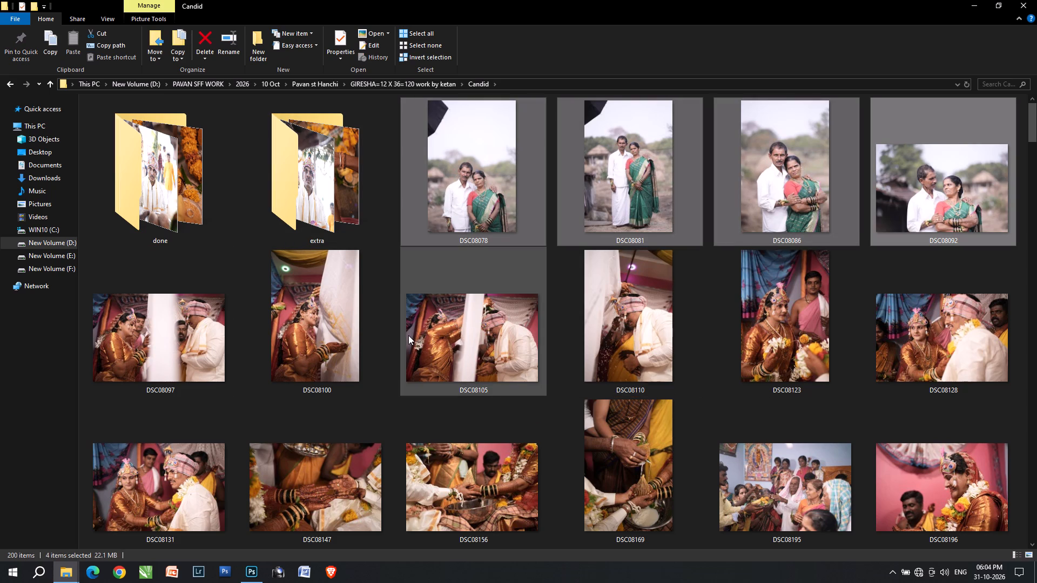
click(619, 333)
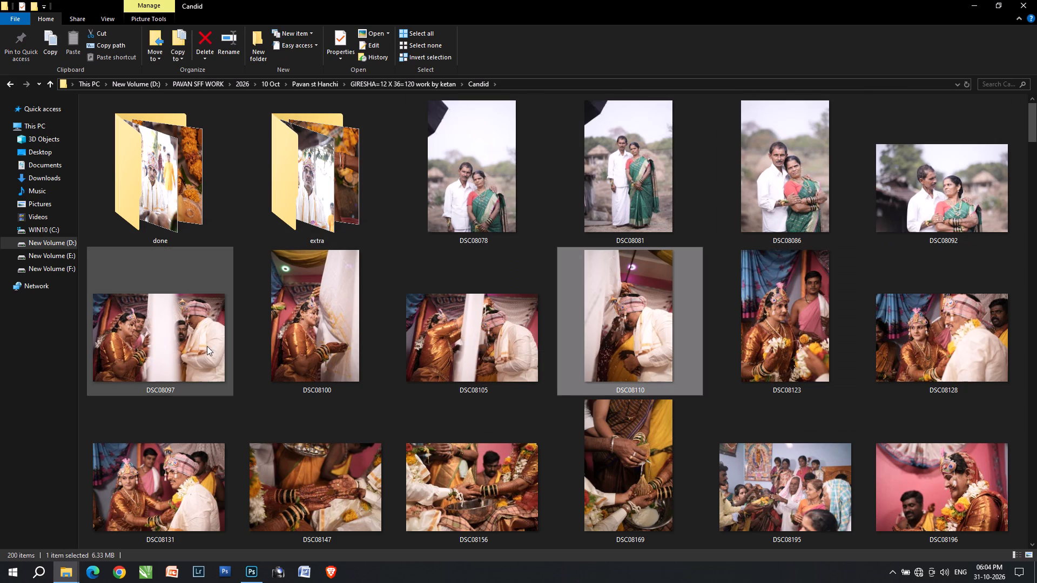
click(285, 354)
click(584, 354)
double_click(800, 350)
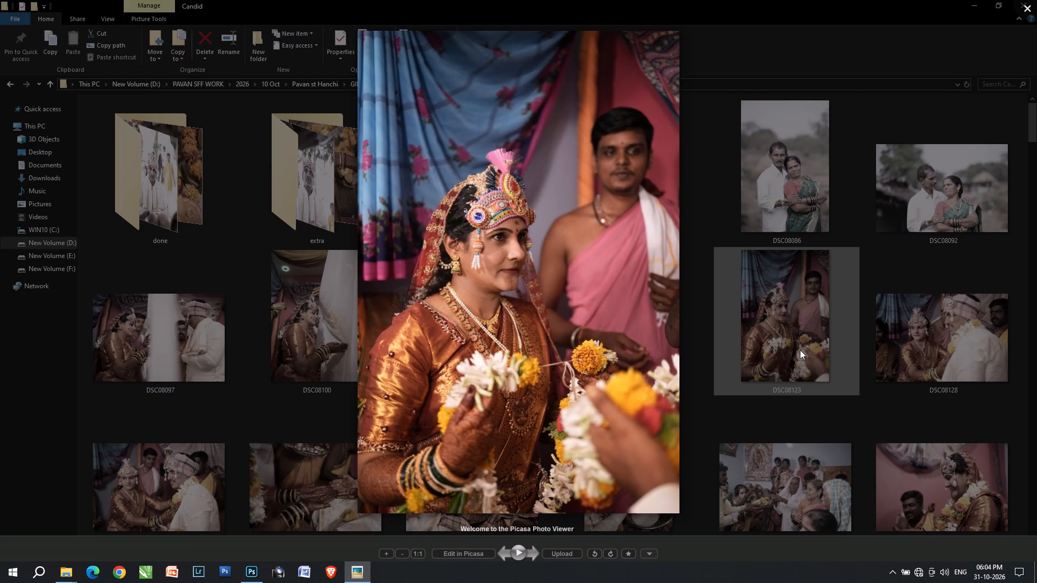
key(Right)
key(Right)
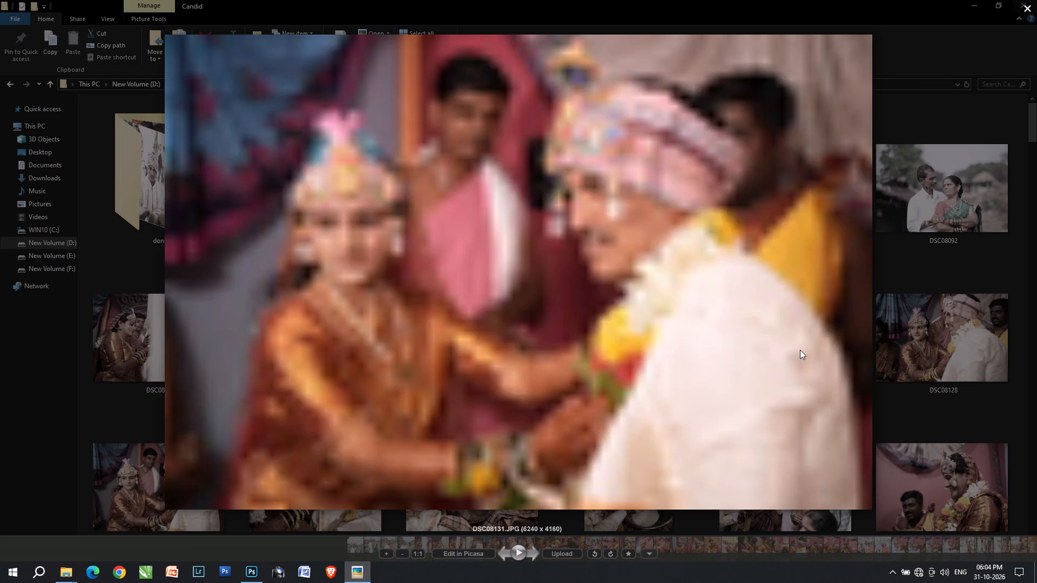
key(Right)
key(Right)
key(Right)
key(Right)
key(Right)
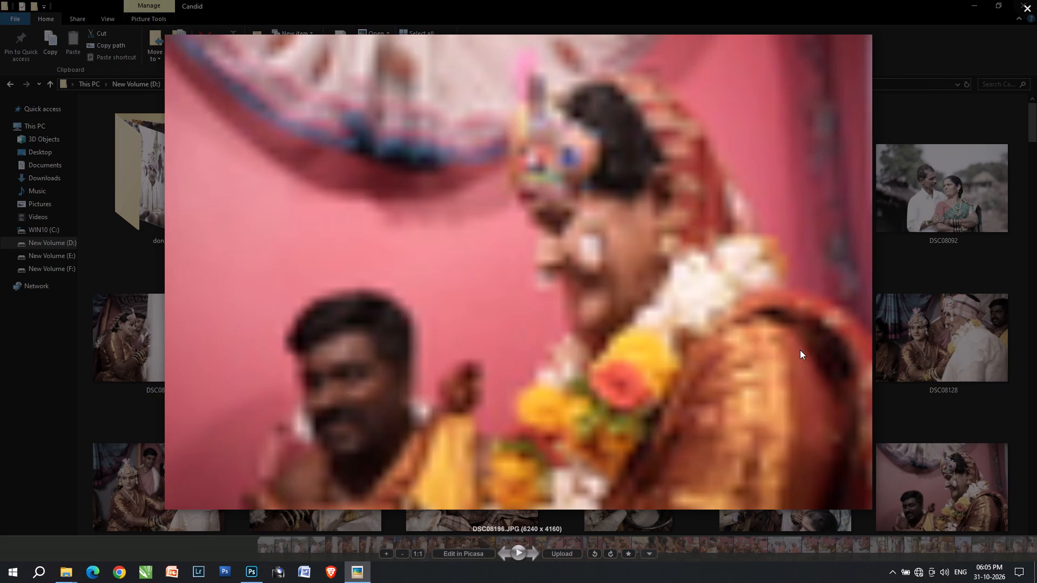
click(1036, 0)
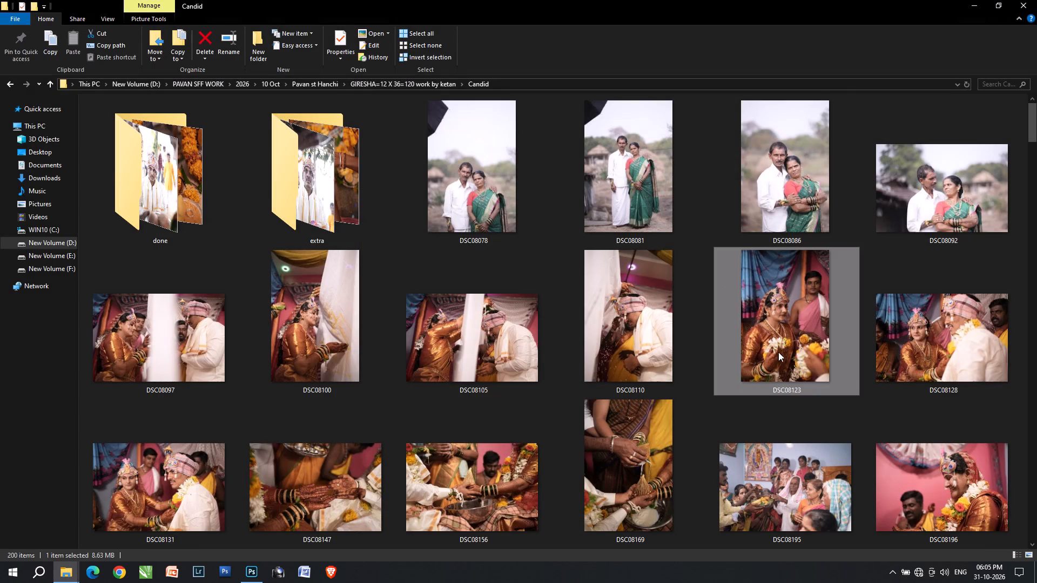
click(782, 355)
click(571, 213)
key(alt+Tab)
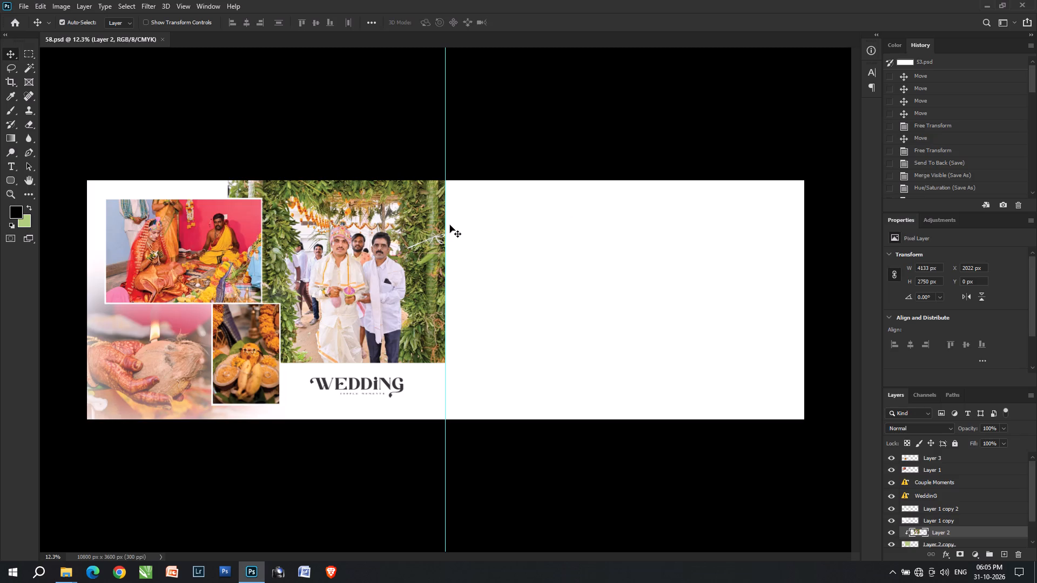
key(alt+Tab)
In the 02 Wedding folder, compare the curtain and garland ceremony photos DNU_0577 to DNU_0590 for the spread's empty half.
click(449, 221)
key(BackSpace)
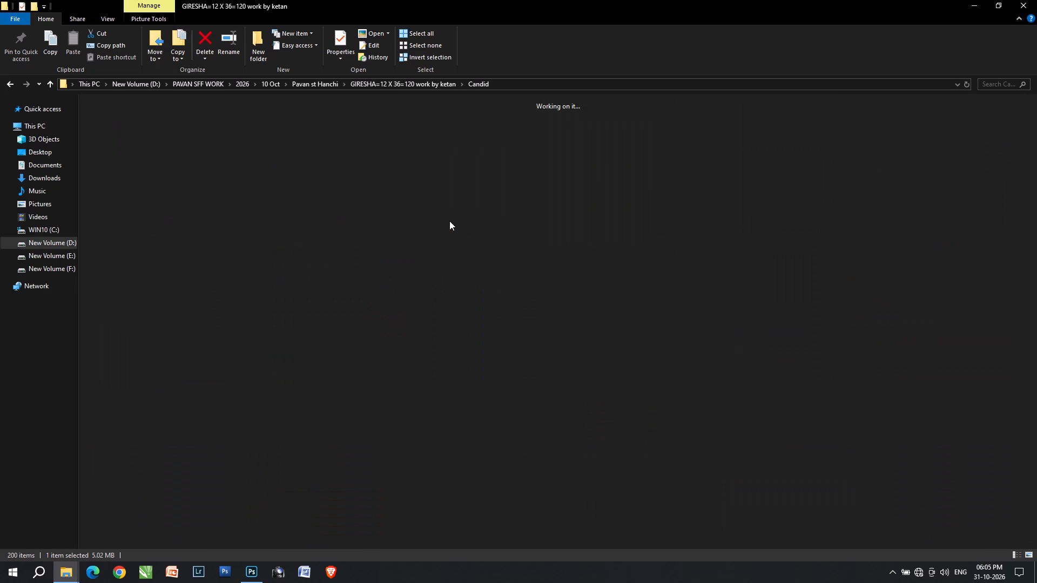
click(190, 213)
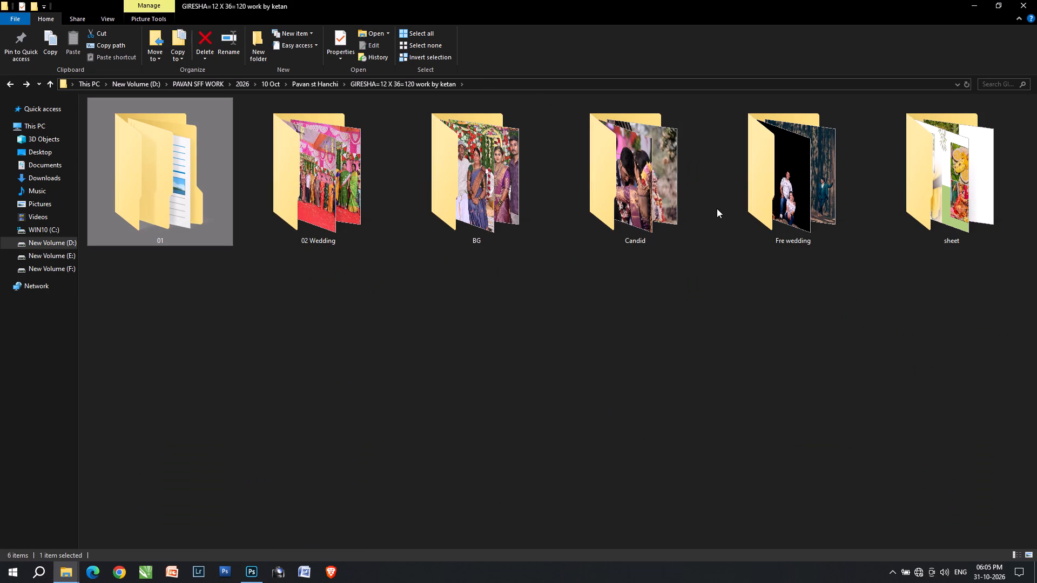
double_click(348, 182)
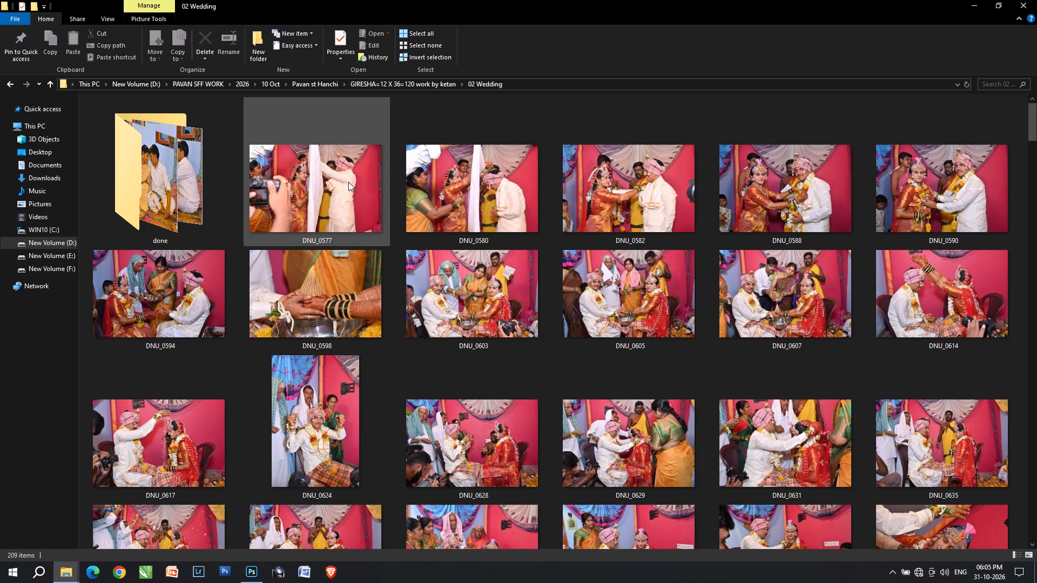
click(358, 184)
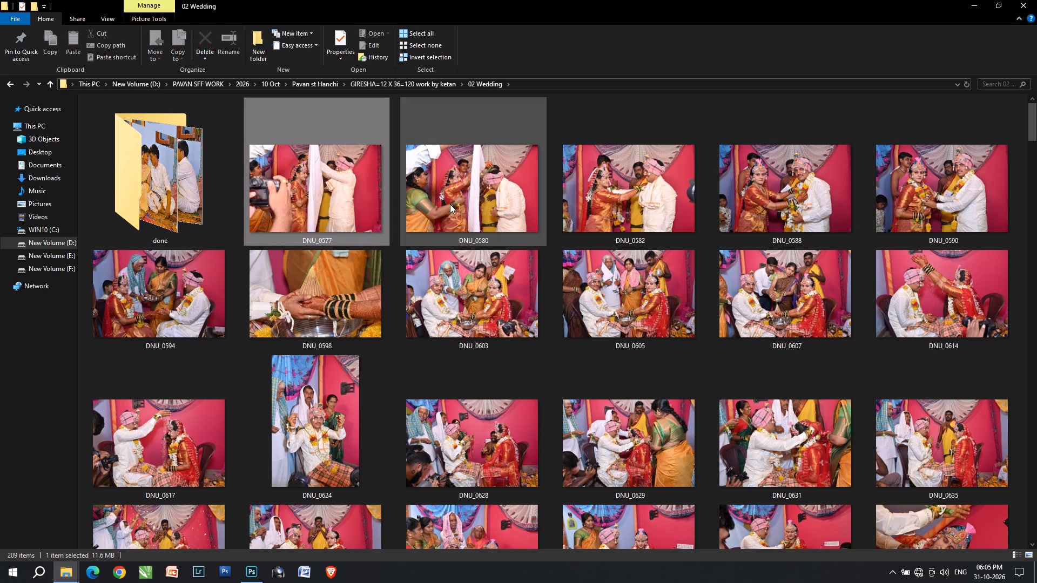
click(365, 192)
ctrl+click(435, 192)
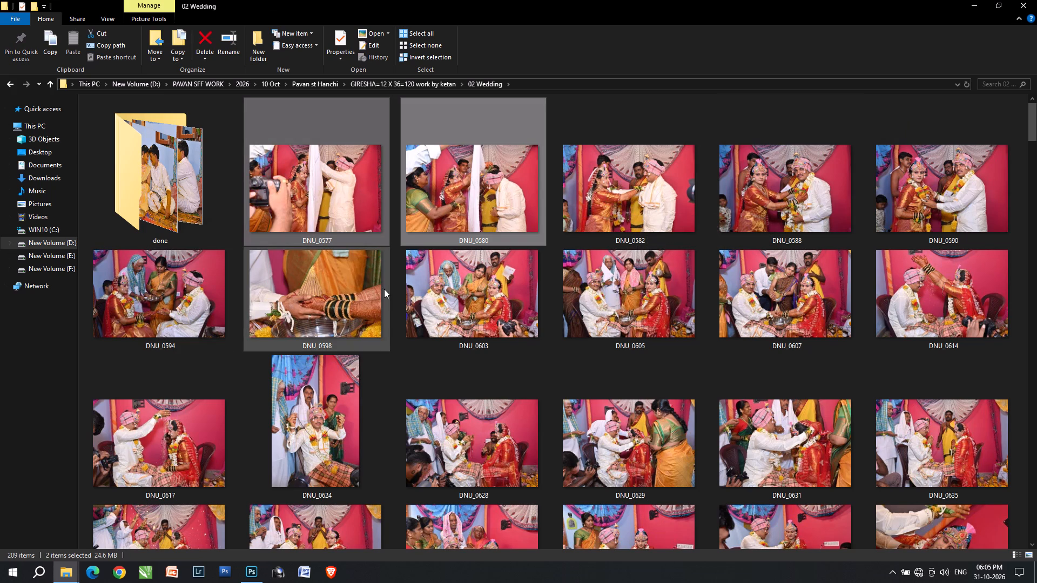
click(912, 212)
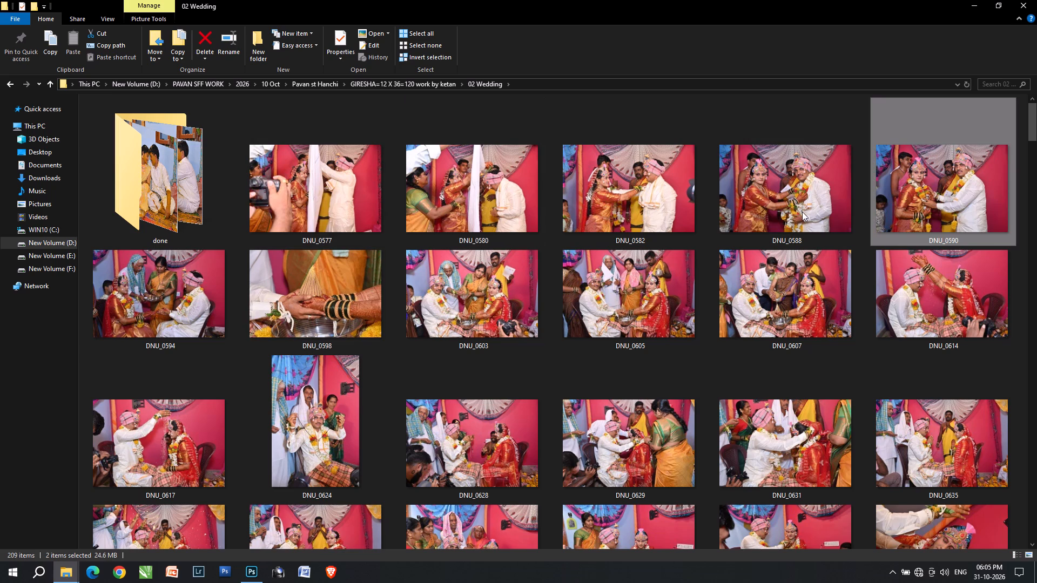
ctrl+click(802, 212)
click(604, 210)
ctrl+click(318, 185)
ctrl+click(495, 193)
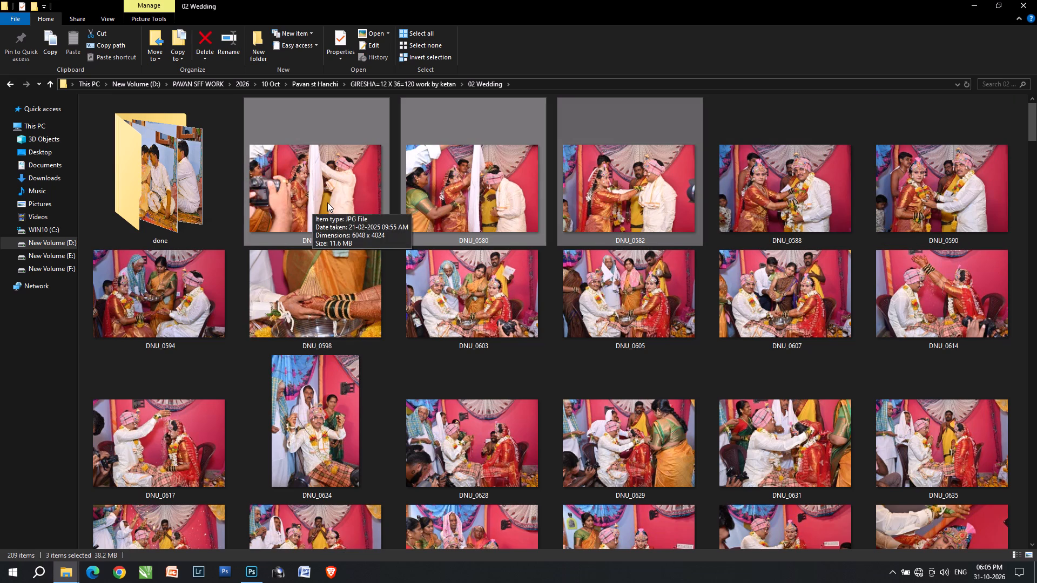
click(347, 186)
ctrl+click(423, 208)
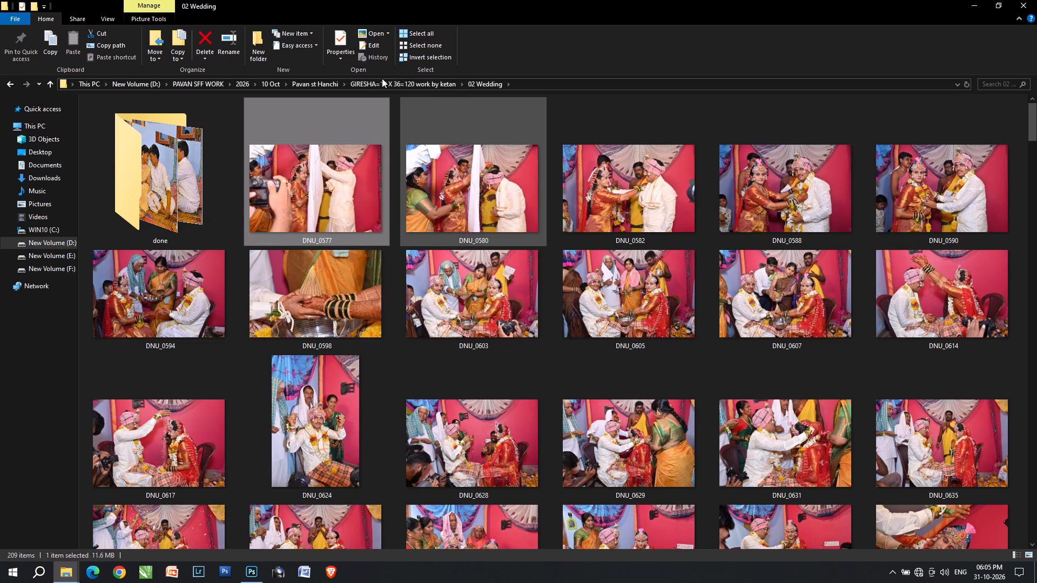
In the Candid folder, view the curtain ceremony photos DSC08105, DSC08100 and DSC08097 enlarged, and open DSC08097 in Photoshop.
click(382, 78)
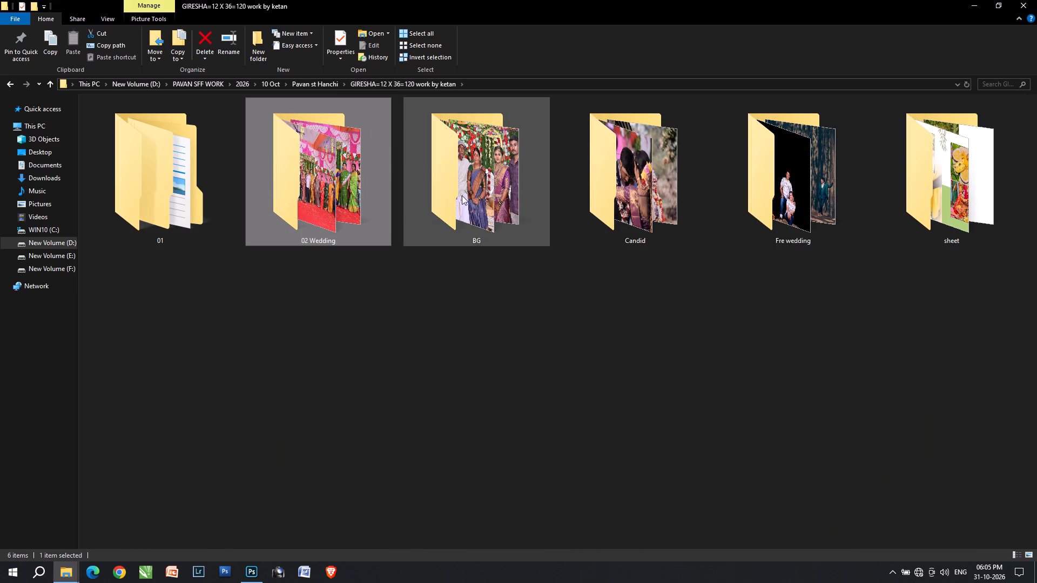
double_click(582, 184)
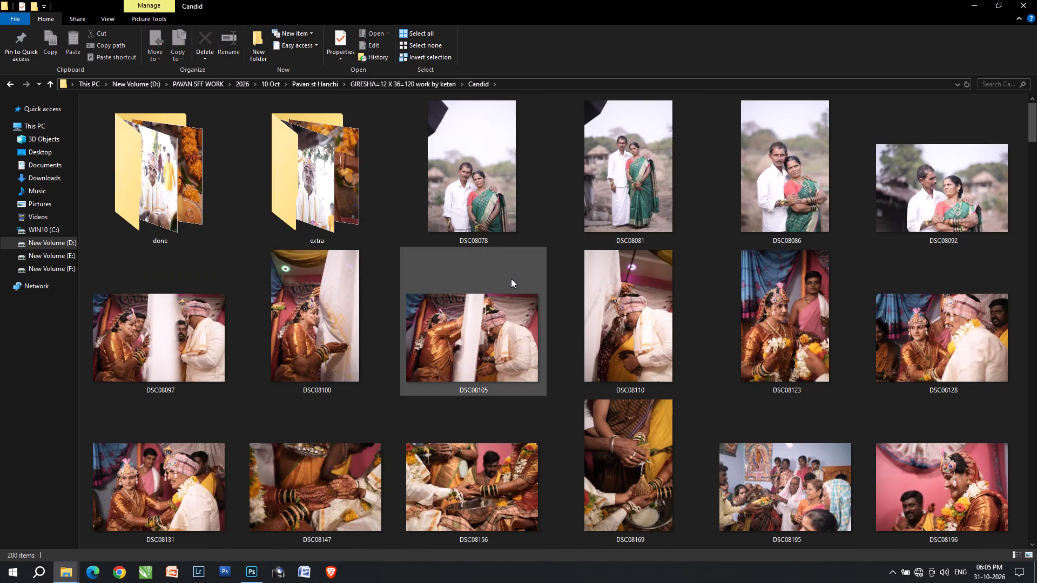
double_click(482, 337)
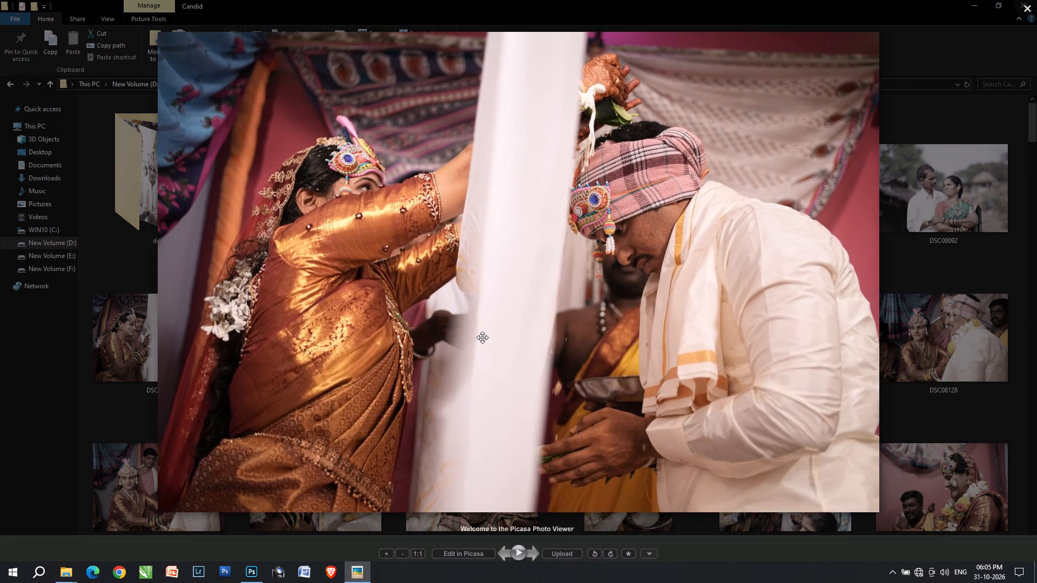
key(Left)
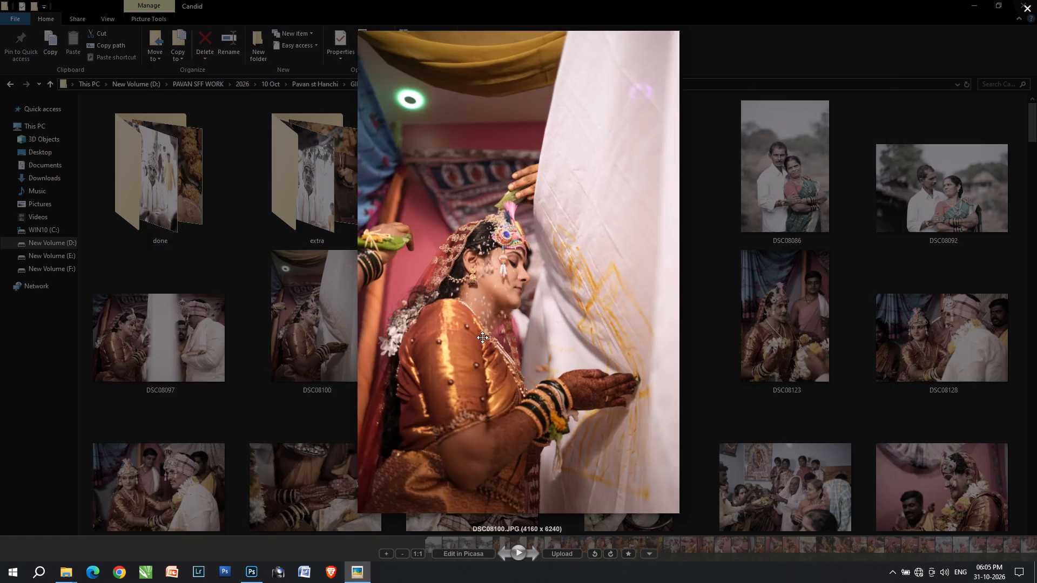
key(Left)
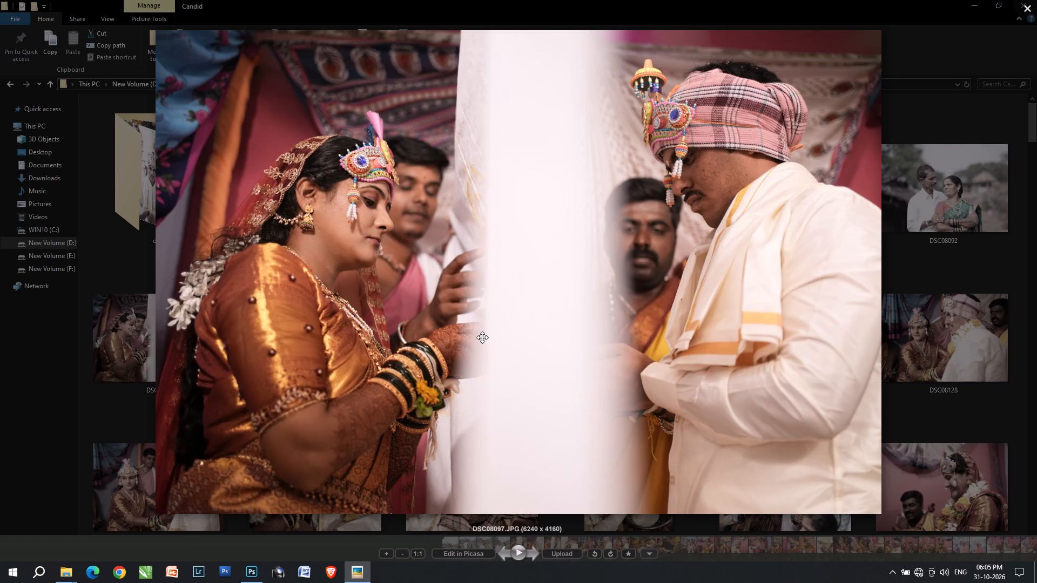
click(1036, 0)
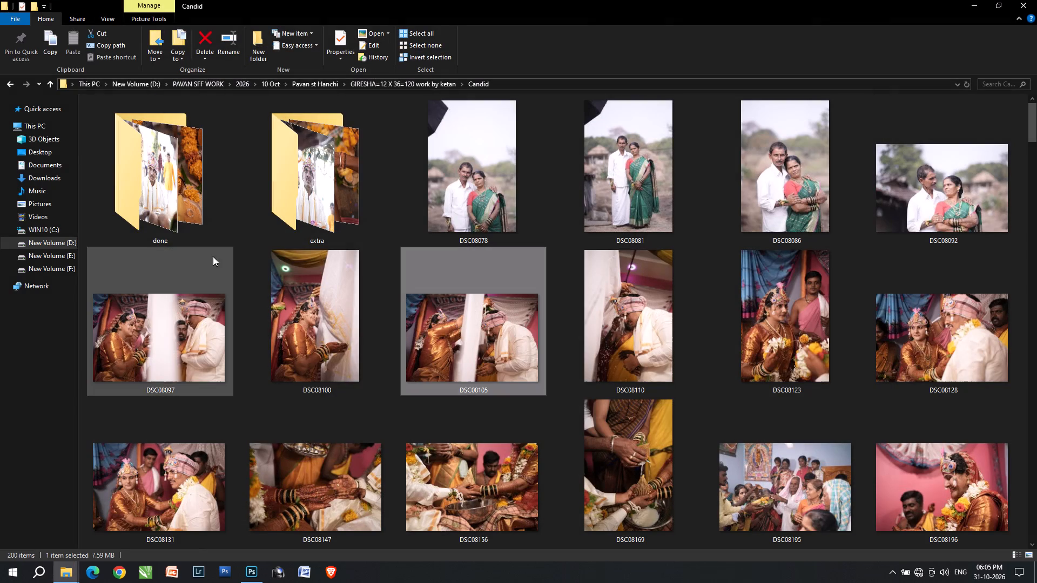
drag(182, 344, 470, 0)
key(alt+Tab)
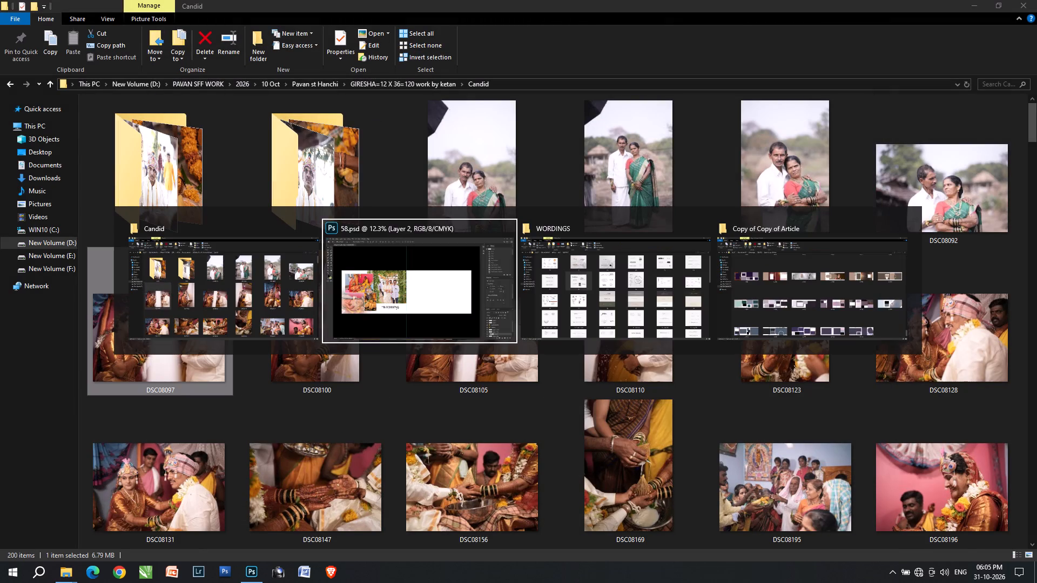
drag(470, 0, 473, 24)
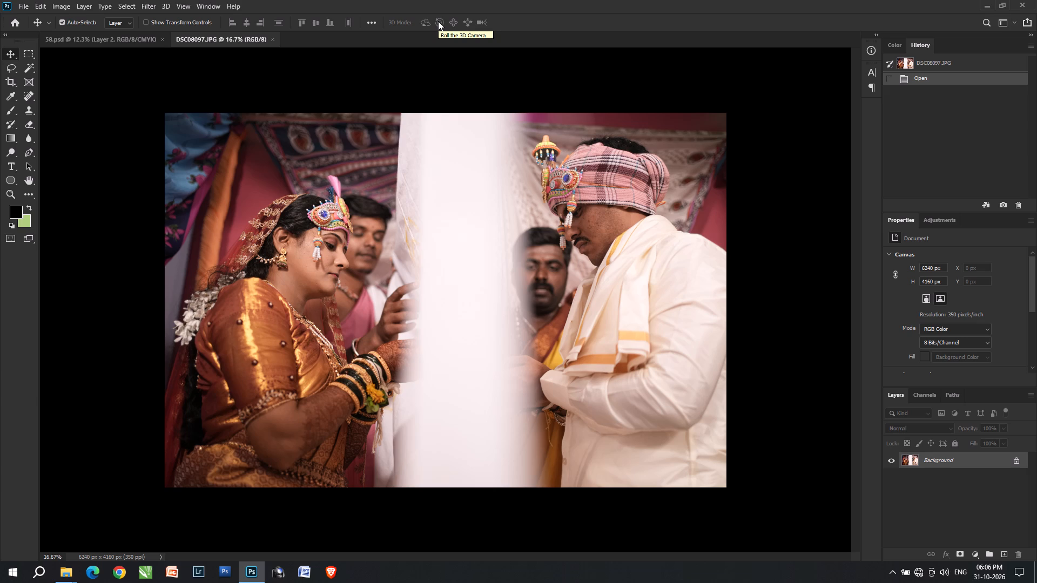
Apply Camera Raw to DSC08097: temperature +3, tint -4, exposure +0.65, contrast +11, highlights -69, shadows +23, whites -67, blacks -46.
key(ctrl+shift+a)
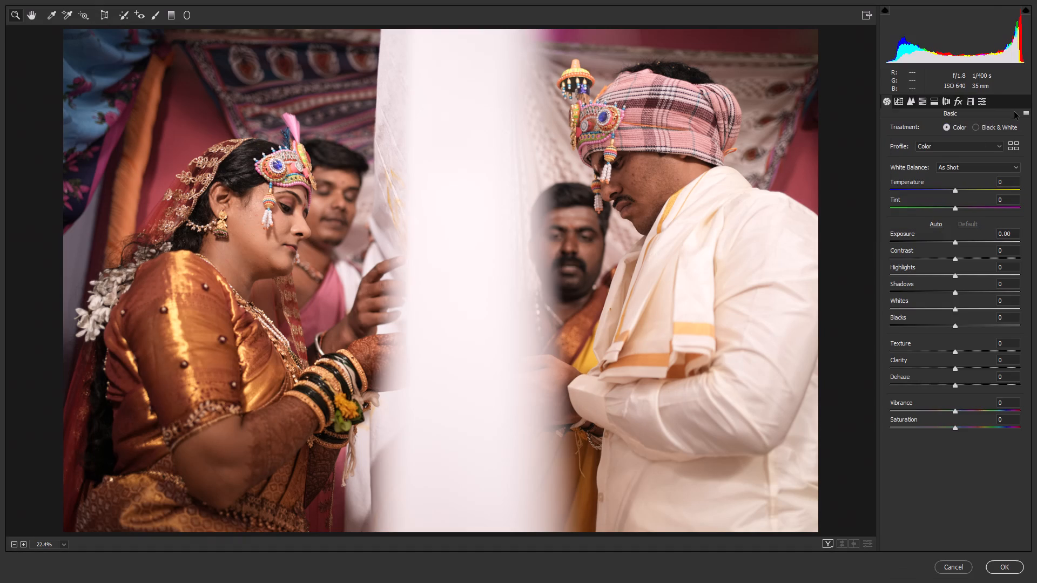
drag(1021, 113, 1026, 114)
click(1028, 115)
click(1011, 155)
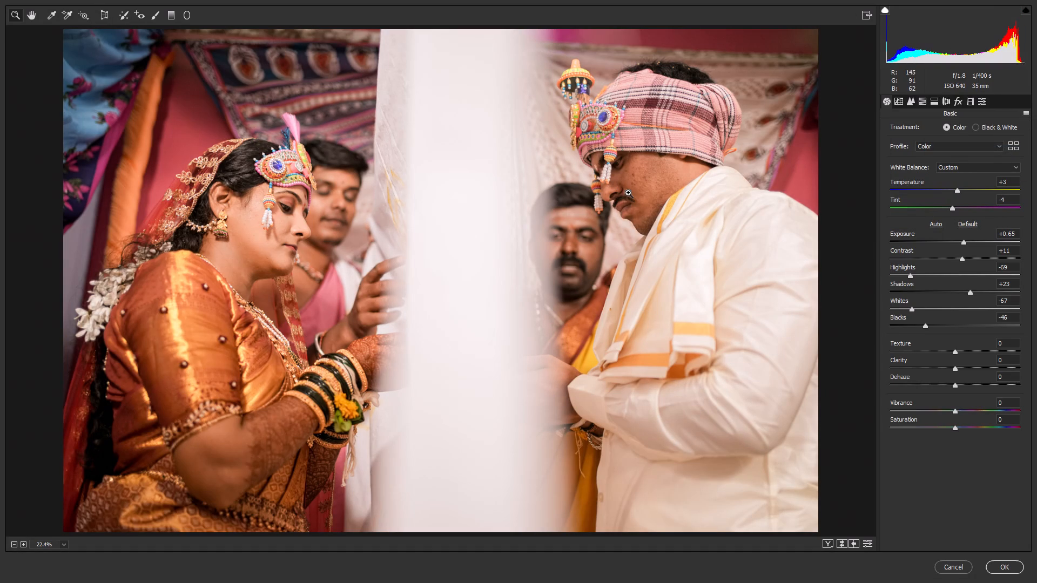
click(992, 565)
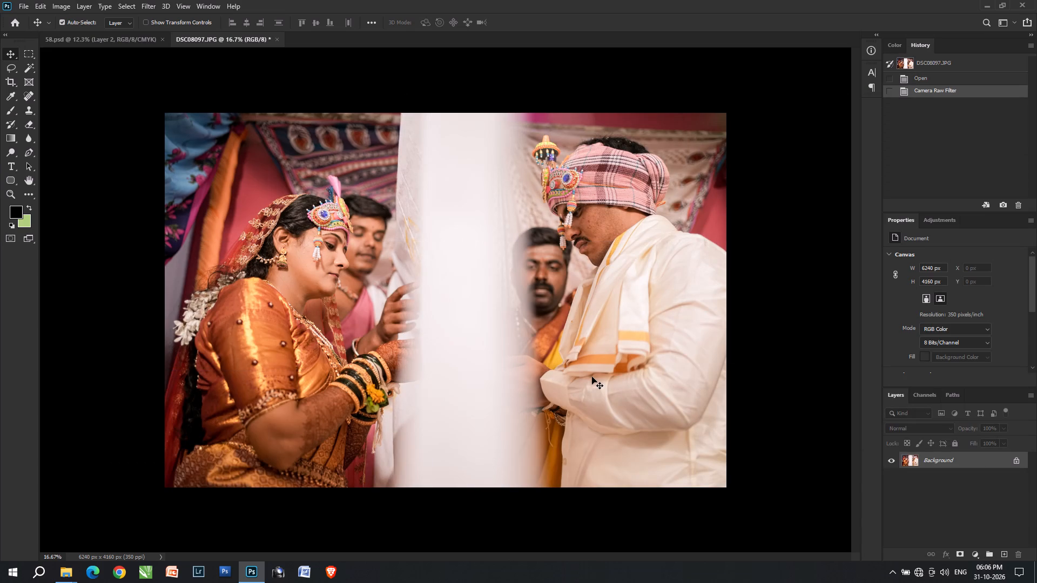
Select a rectangle around the groom's face and upper chest, feather it by 350 pixels and apply a Levels adjustment to it.
alt+scroll(541, 226, up, 2)
key(m)
key(n)
key(m)
drag(555, 135, 672, 309)
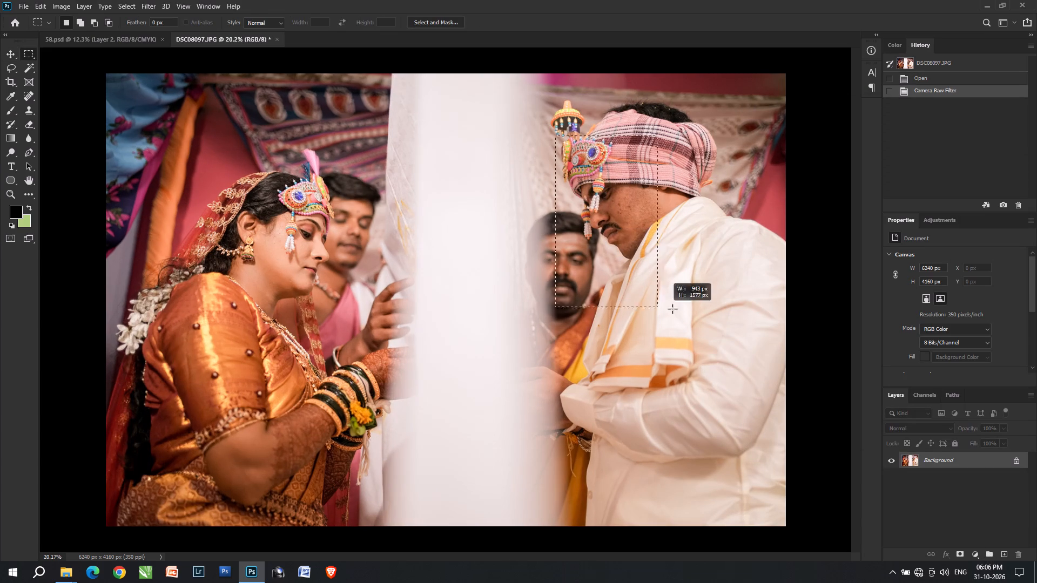
drag(672, 309, 713, 310)
key(ctrl+alt+d)
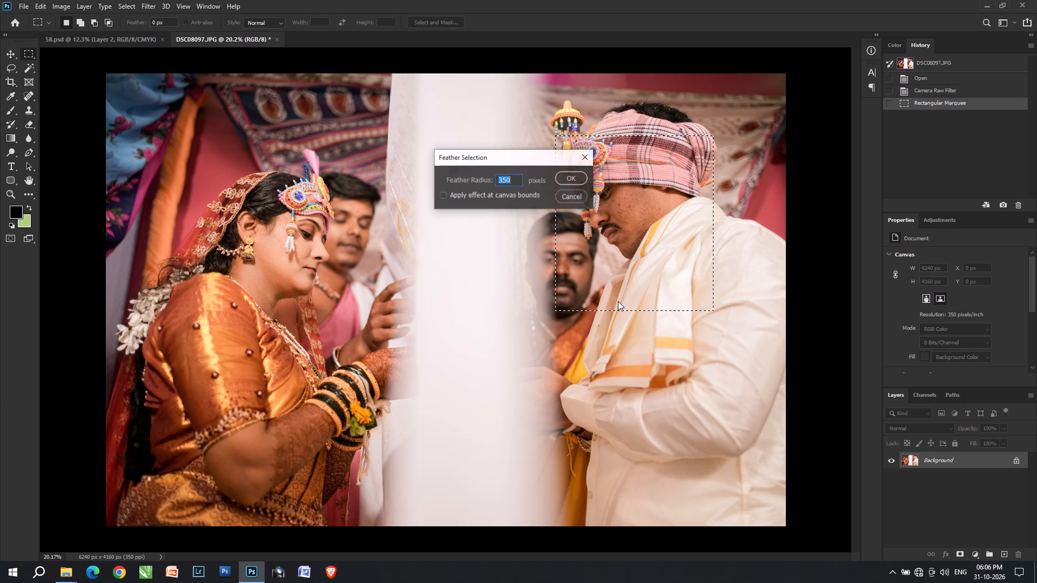
key(Return)
key(ctrl+l)
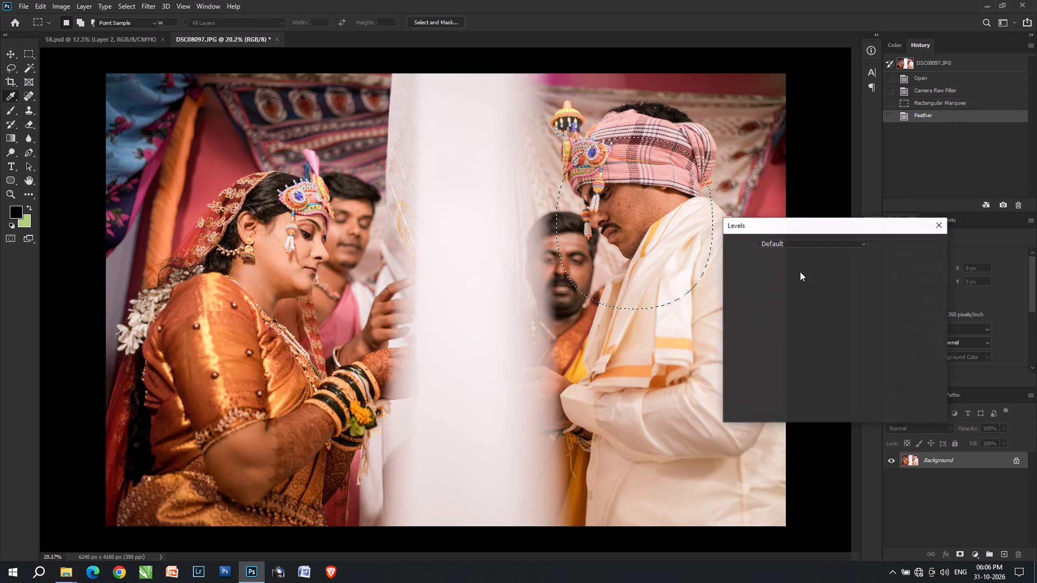
click(794, 348)
key(Return)
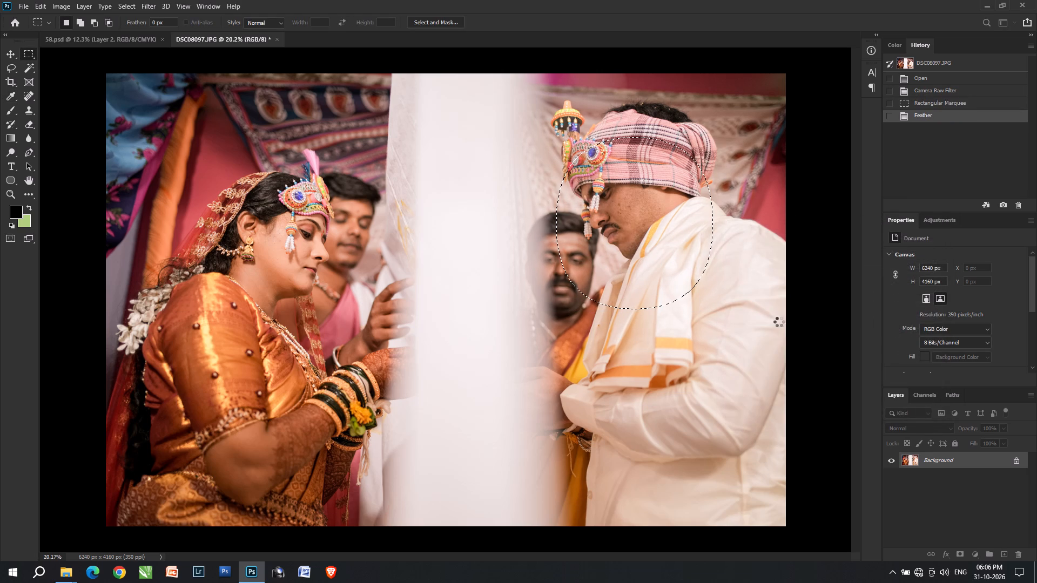
Move the entire retouched DSC08097 image into 58.psd and scale it to about 37.56% in the upper outer part of the empty half.
key(ctrl+a)
key(ctrl+x)
click(69, 36)
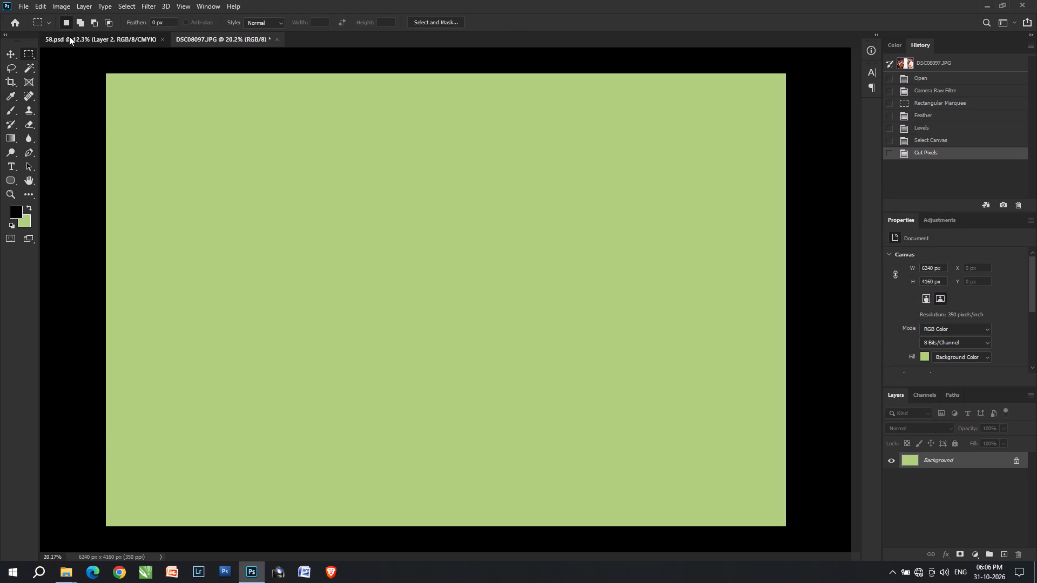
key(ctrl+v)
key(ctrl+t)
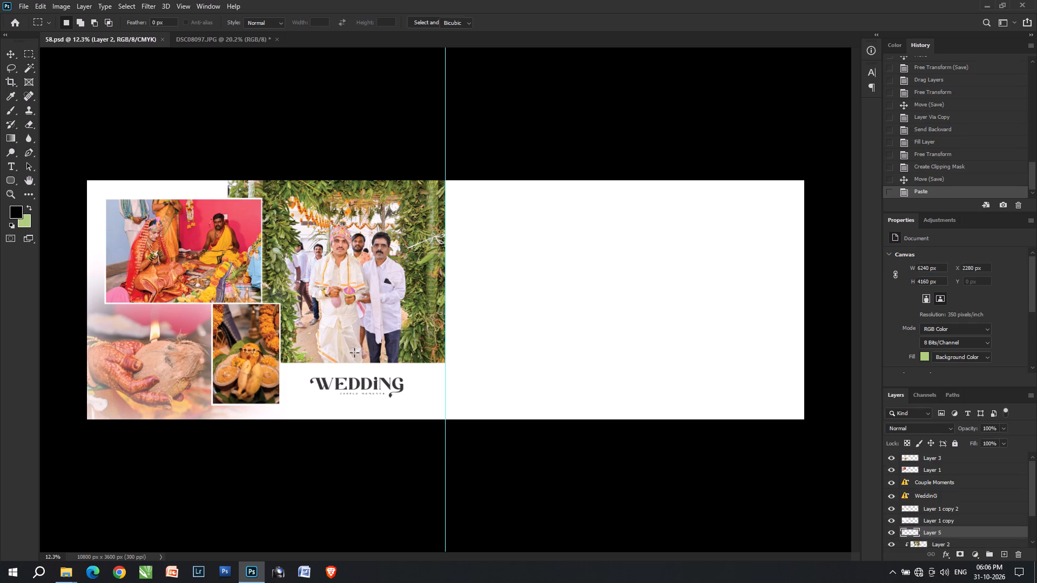
drag(511, 339, 726, 269)
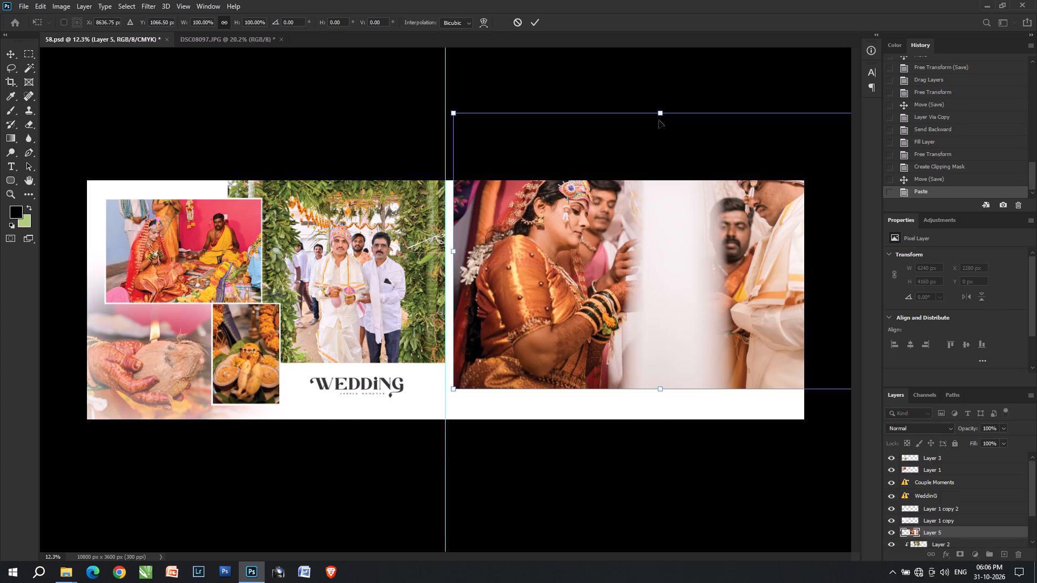
drag(663, 112, 677, 255)
drag(662, 296, 683, 235)
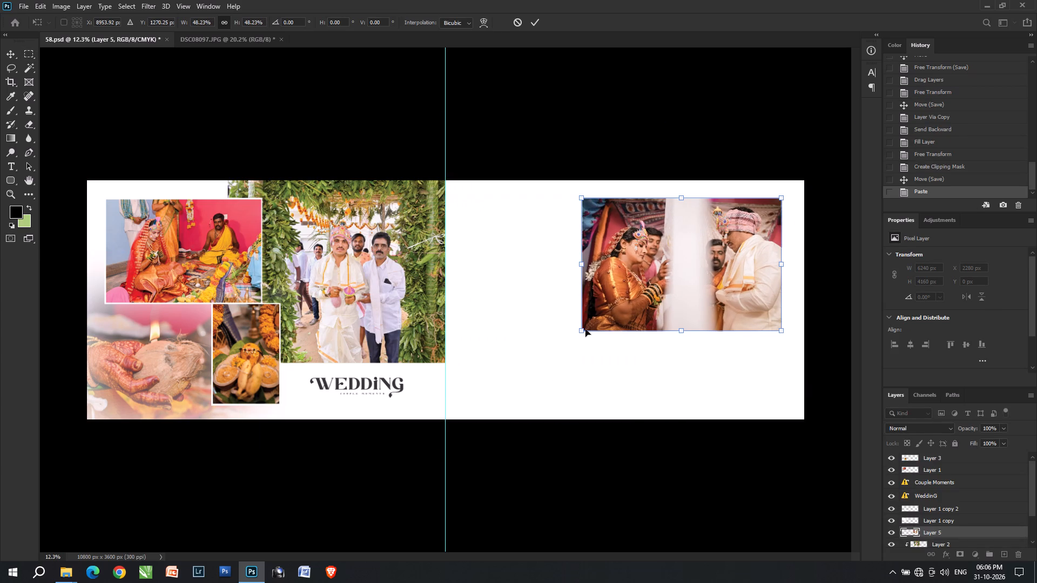
drag(583, 329, 616, 283)
drag(690, 272, 680, 272)
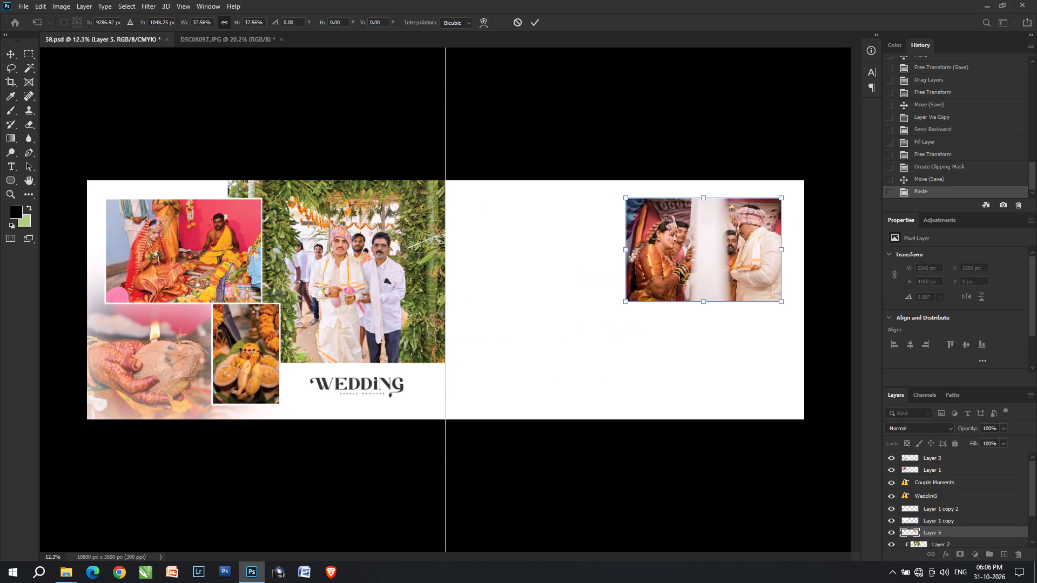
drag(680, 272, 674, 273)
key(Return)
Fill the placed photo with the green background colour as a placeholder, and duplicate it directly below with a narrow gap.
key(ctrl+shift+BackSpace)
text(vv)
click(675, 275)
drag(690, 260, 688, 368)
key(Down)
key(Down)
key(Down)
key(Down)
drag(688, 433, 688, 250)
drag(695, 340, 703, 334)
Open DSC08100, the portrait photo of the bride at the curtain, from the Candid folder in Photoshop.
key(alt+Tab)
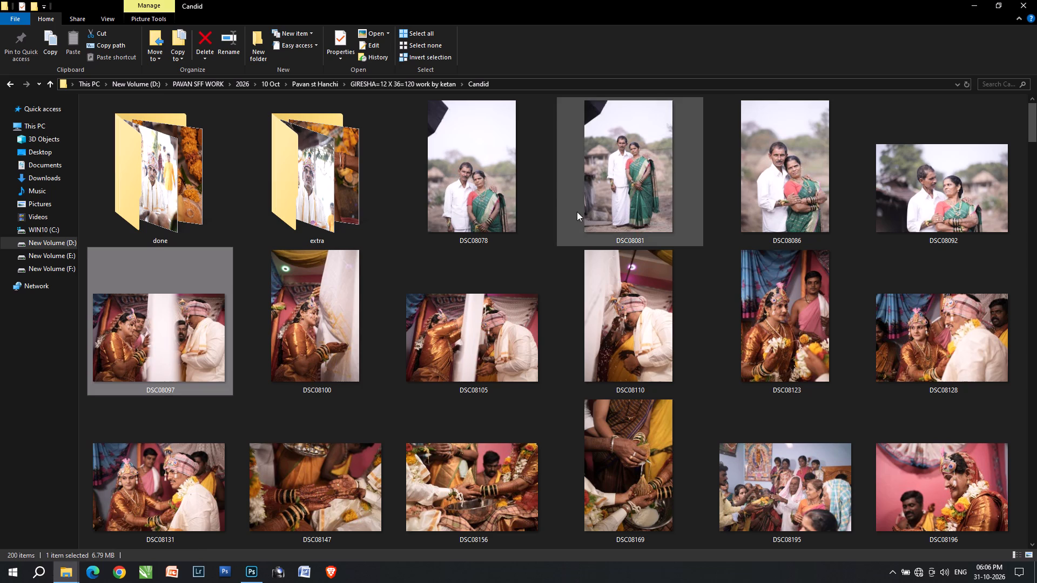
click(314, 361)
drag(293, 352, 461, 94)
key(alt+Tab)
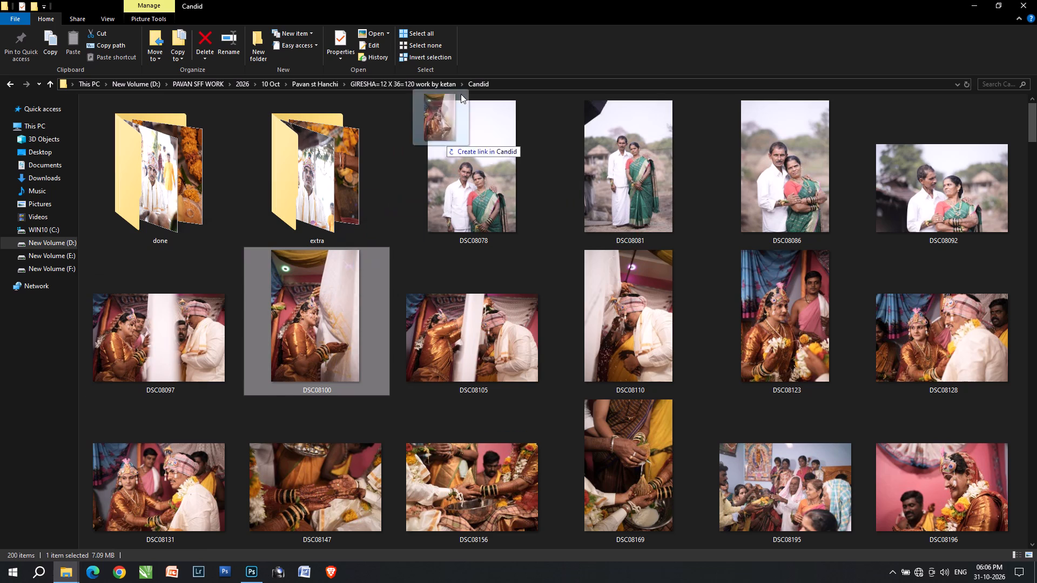
drag(461, 94, 567, 0)
Open the curtain ceremony photo DNU_0577 from the 02 Wedding folder in Photoshop.
key(alt+Tab)
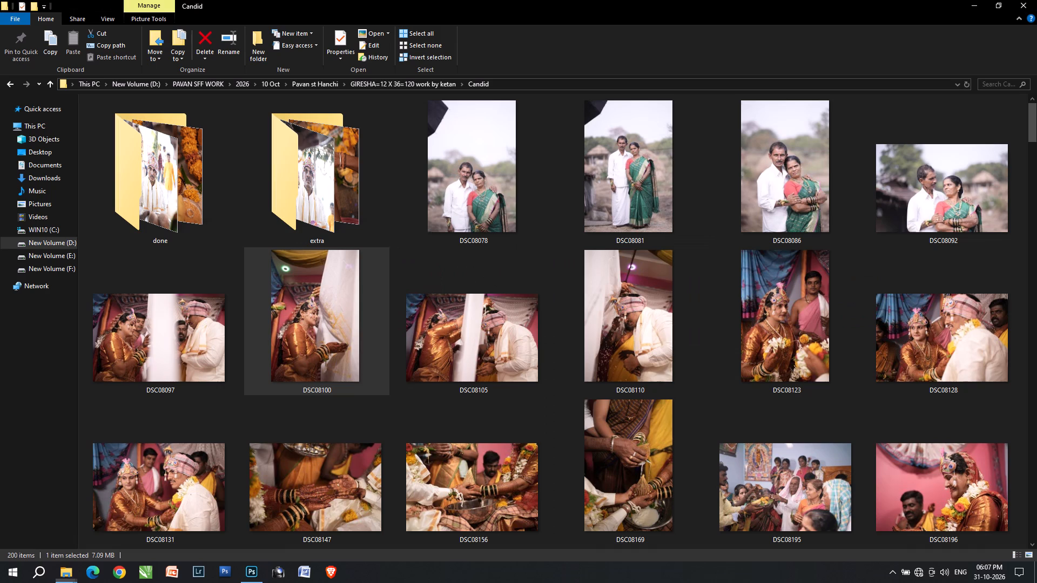
click(521, 219)
key(BackSpace)
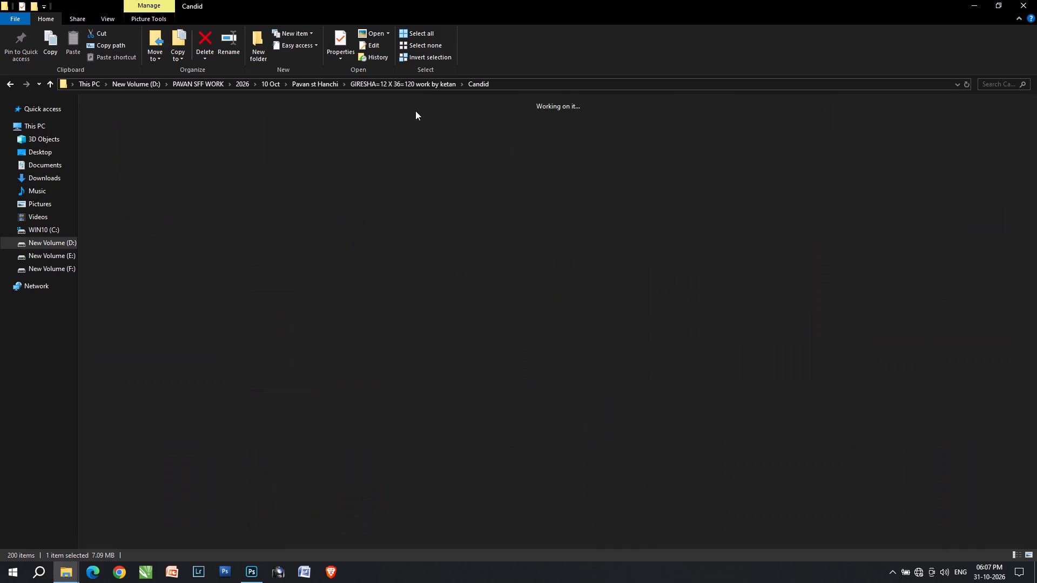
double_click(301, 214)
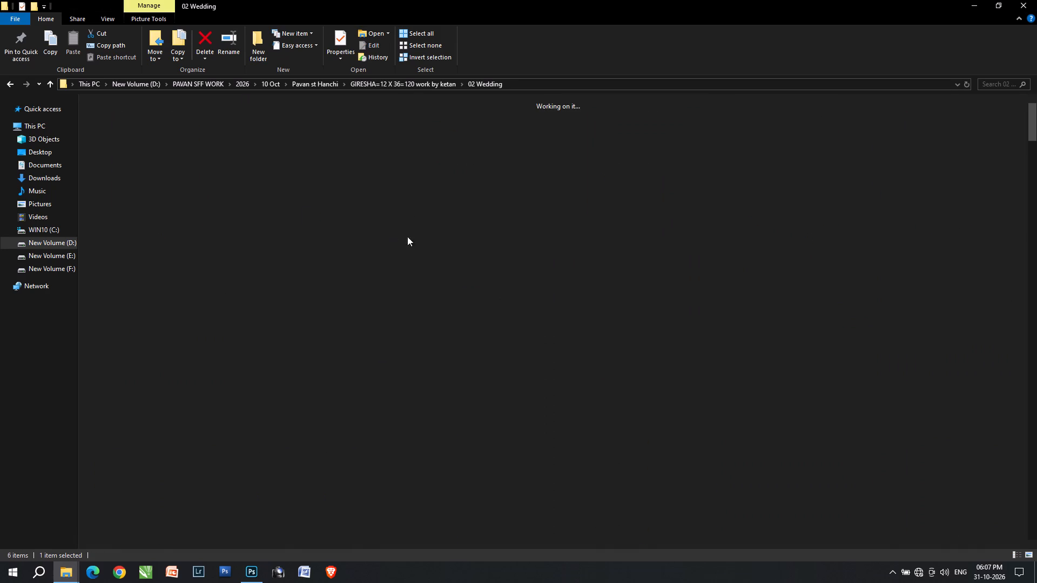
click(324, 215)
drag(278, 193, 467, 0)
key(alt+Tab)
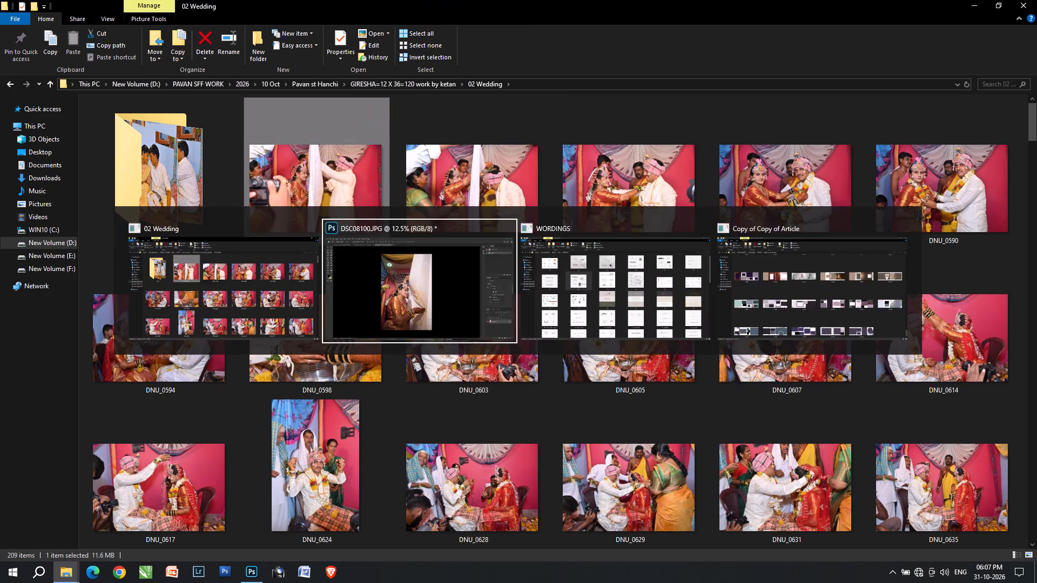
drag(467, 0, 473, 0)
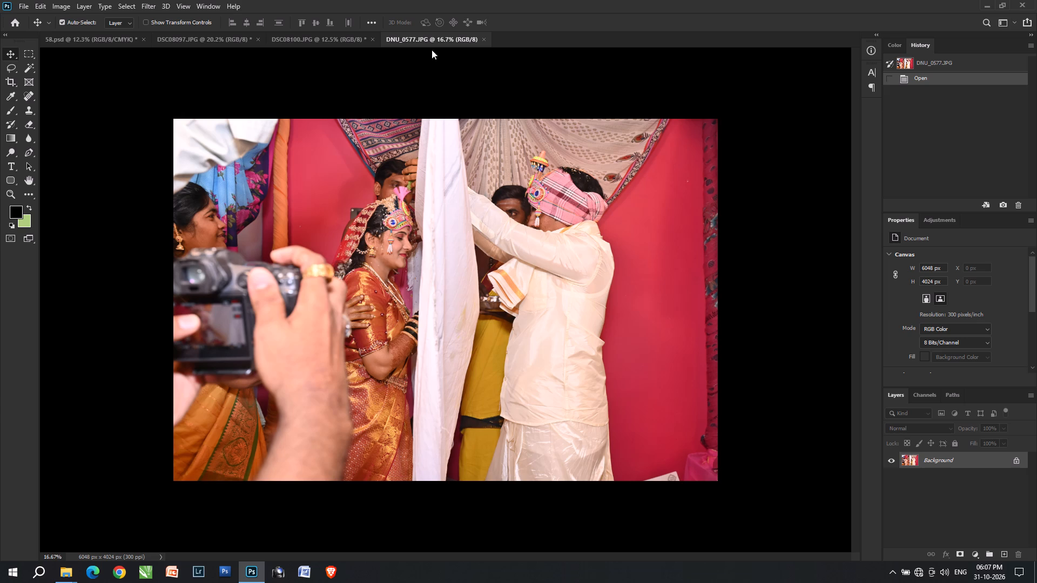
Apply the previous Camera Raw settings to DSC08100: temperature +3, tint -4, exposure +0.65, contrast +11, highlights -69, shadows +23, whites -67, blacks -46.
key(ctrl+z)
key(ctrl+shift+z)
key(ctrl+Tab)
key(ctrl+Tab)
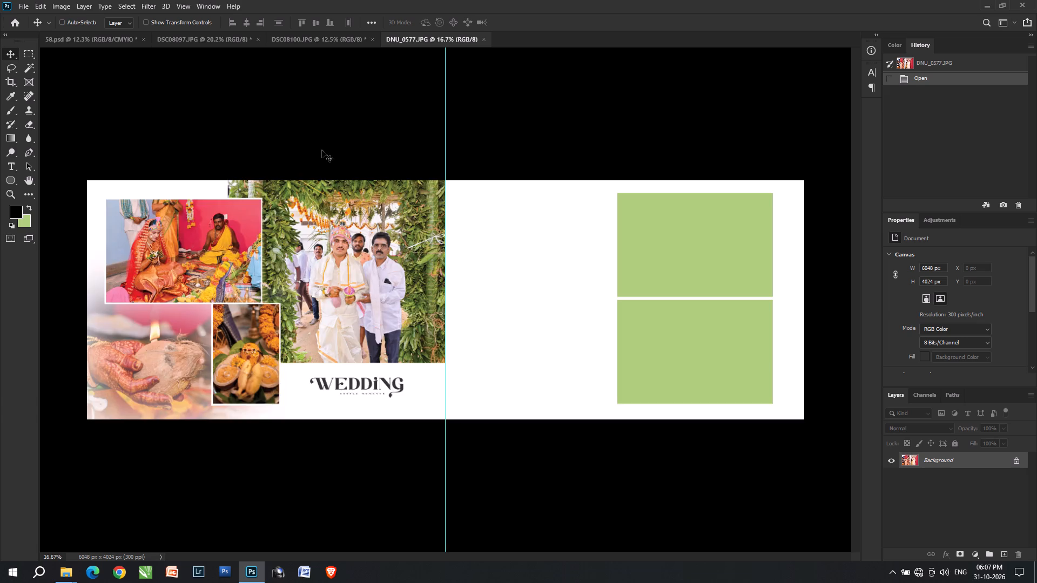
key(ctrl+Tab)
key(ctrl+shift+a)
key(ctrl+shift+a)
key(ctrl+shift+a)
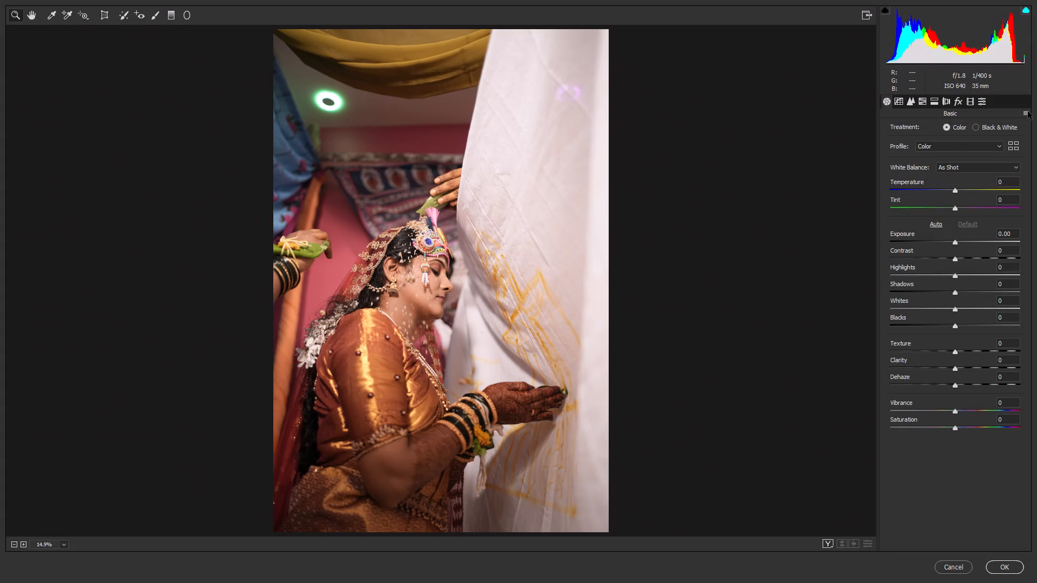
click(1028, 112)
drag(1012, 158, 1012, 150)
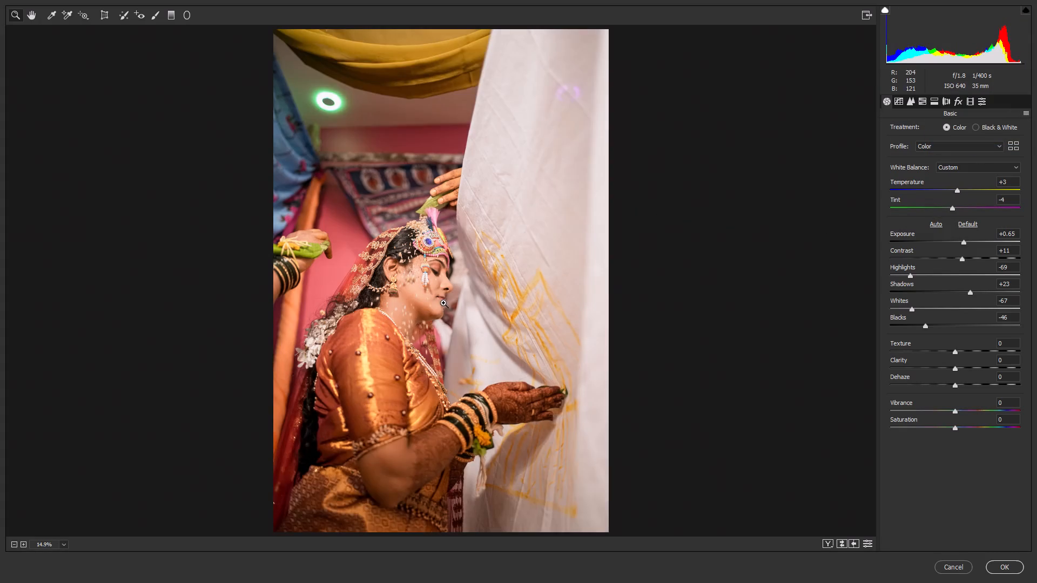
drag(443, 303, 510, 356)
key(Return)
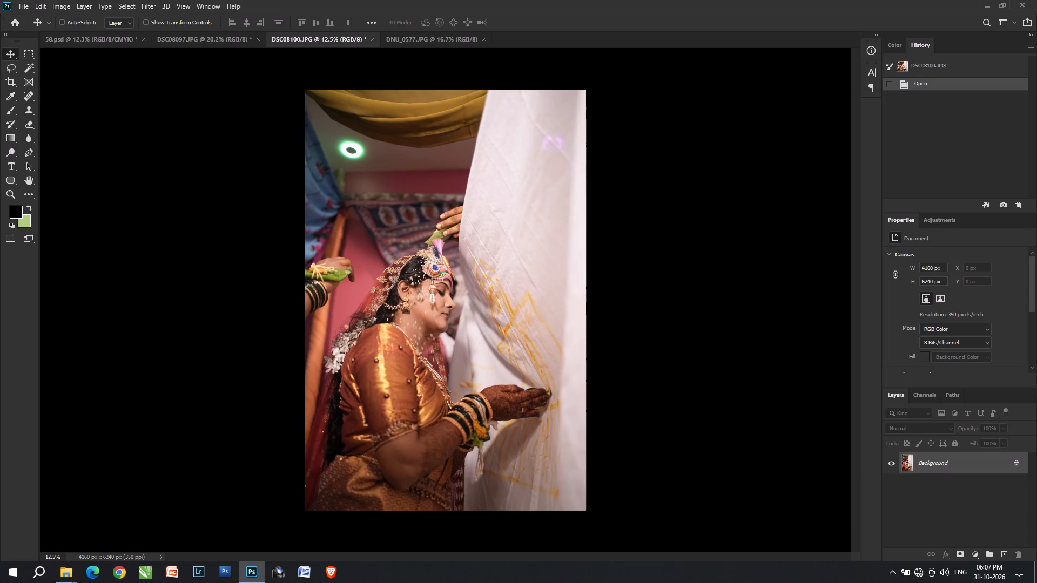
Move the entire DSC08100 image into 58.psd and scale it to 69.5% beside the centre guide, its lower edge on the page's bottom edge.
key(ctrl+a)
key(ctrl+x)
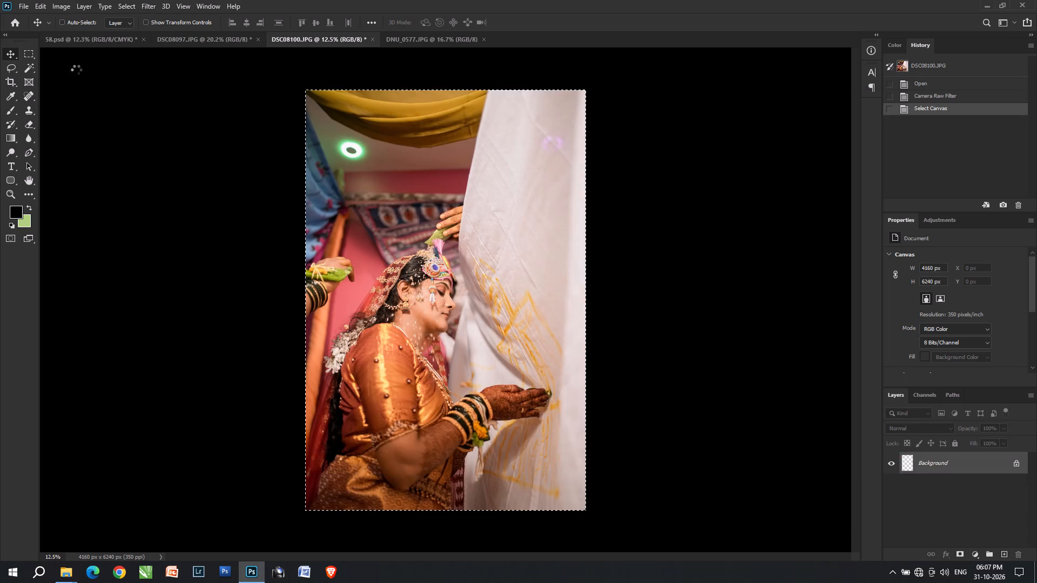
ctrl+click(73, 36)
key(ctrl+v)
key(ctrl+t)
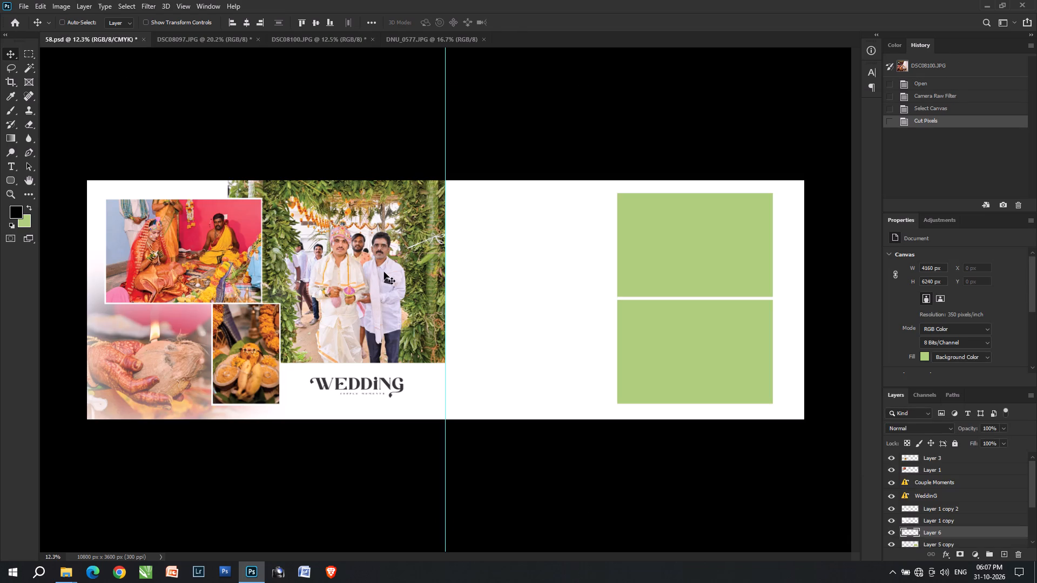
drag(535, 364, 692, 242)
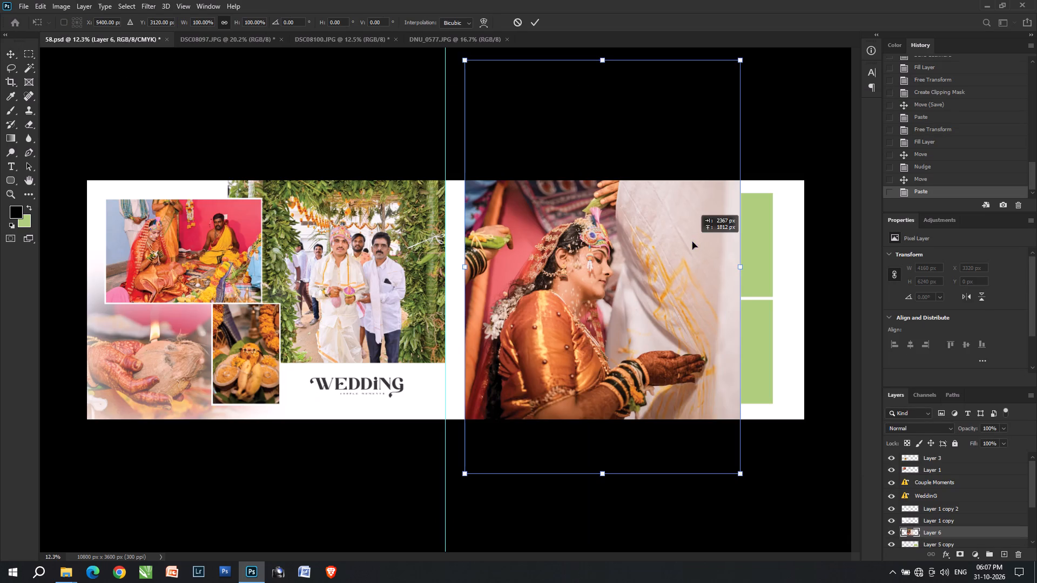
drag(692, 242, 692, 262)
drag(740, 283, 712, 275)
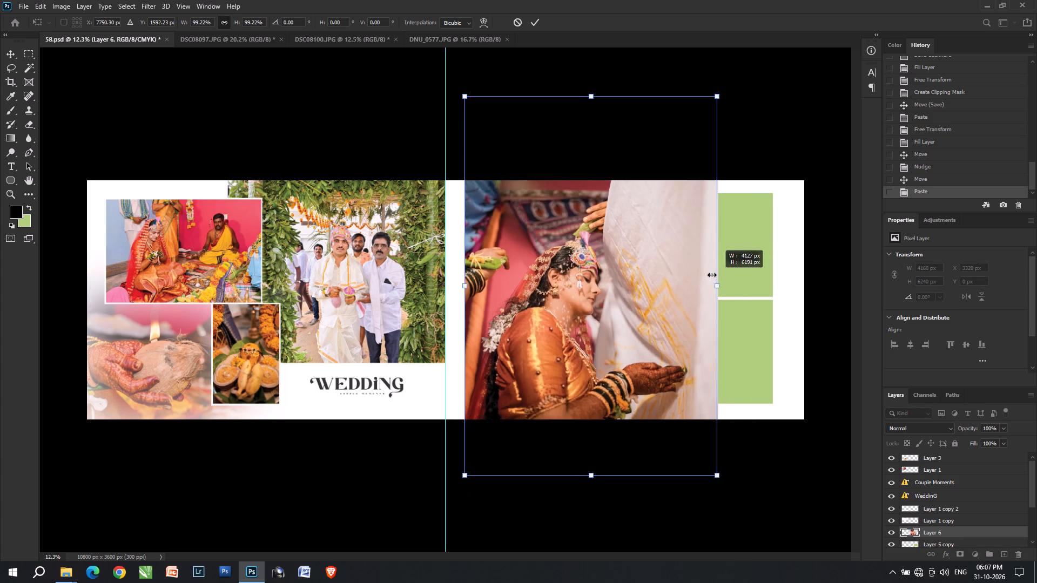
drag(712, 275, 671, 276)
drag(607, 280, 587, 269)
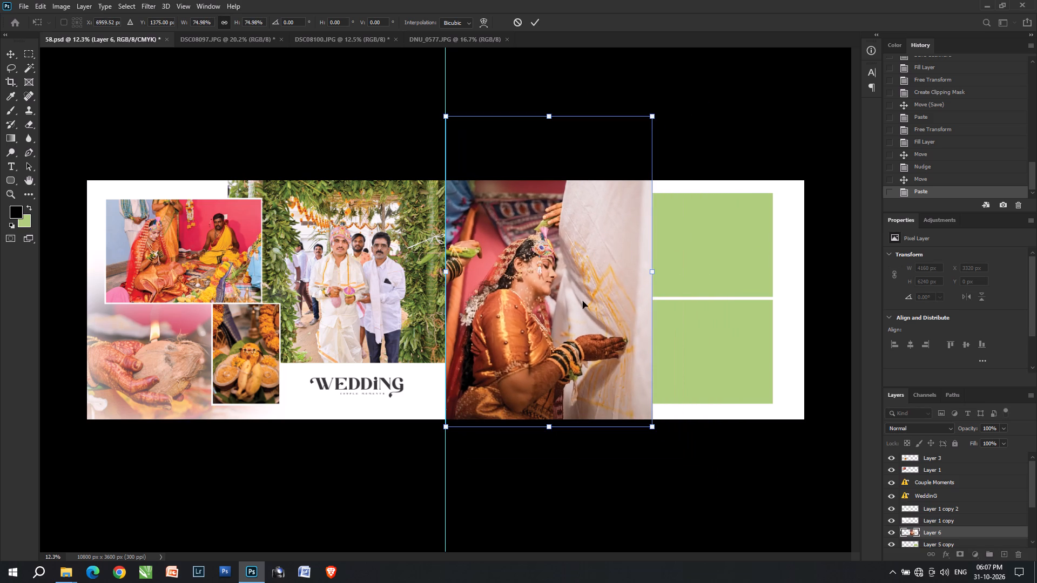
drag(654, 274, 638, 275)
drag(614, 275, 609, 280)
double_click(609, 280)
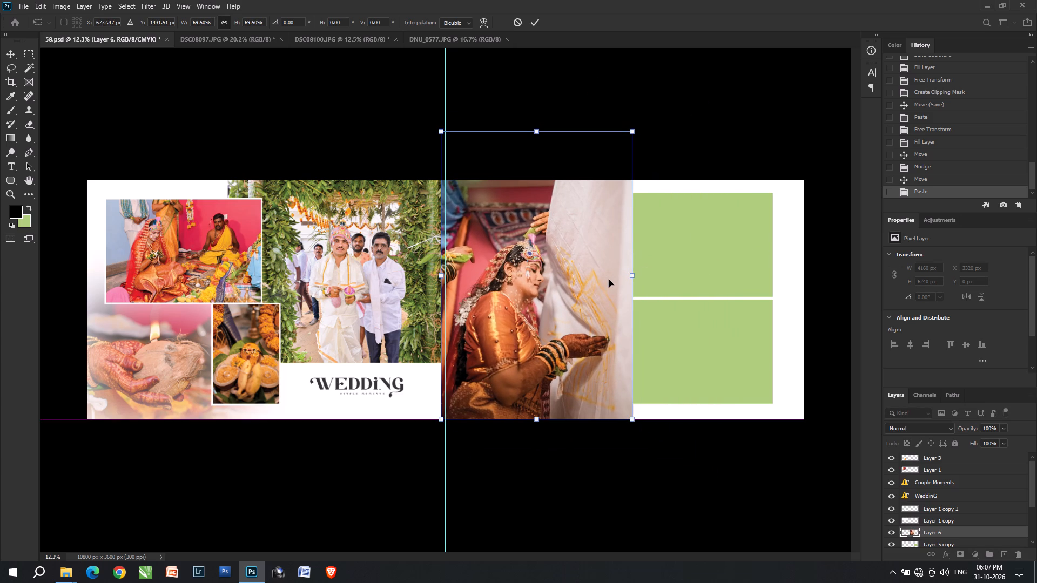
Send the bride photo to the back of the layer stack and shift it about 100 px further across the centre guide.
key(ctrl+shift+bracketleft)
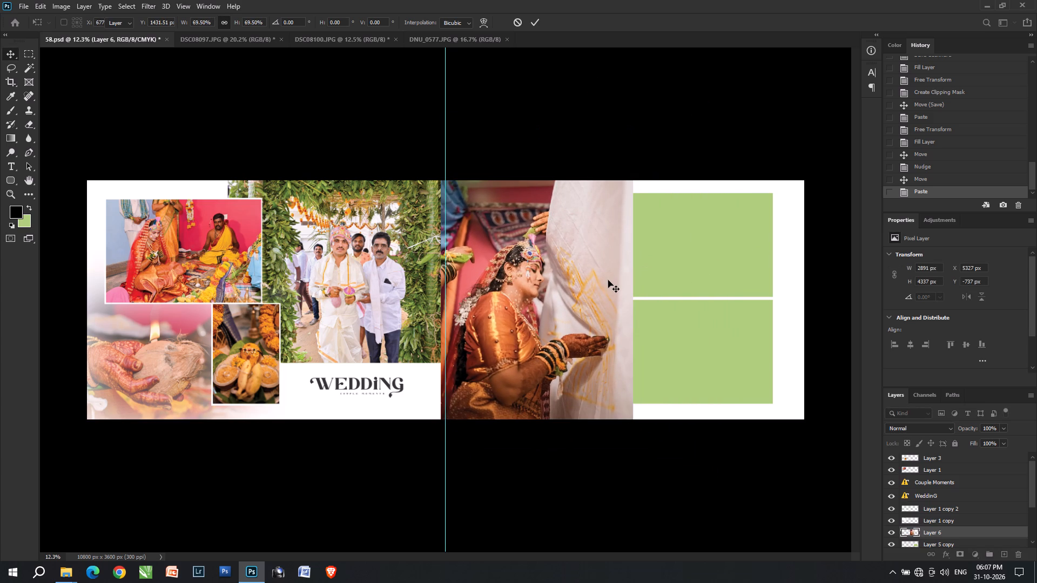
text(vv)
right_click(565, 302)
click(579, 313)
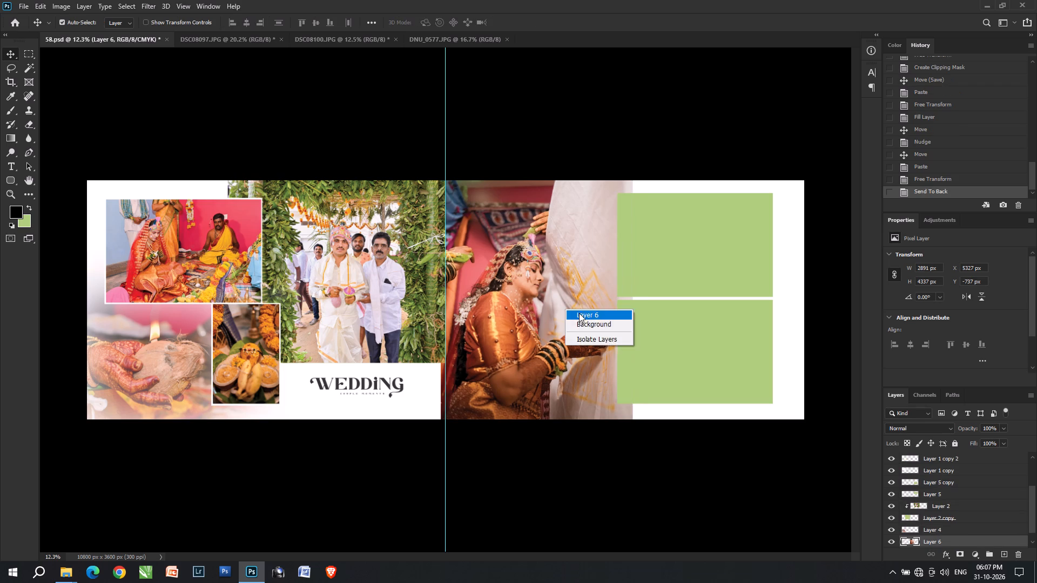
drag(570, 324, 572, 324)
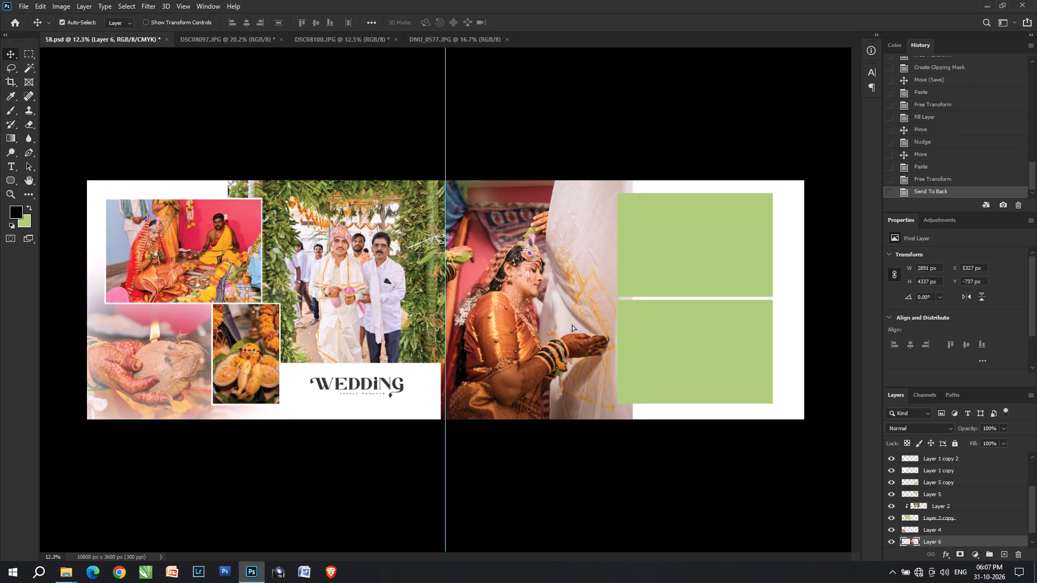
drag(572, 324, 565, 326)
Enlarge the bride photo to about 110.97%, rotate it -1.70°, and reposition it to cover the page height beside the centre guide.
key(ctrl+t)
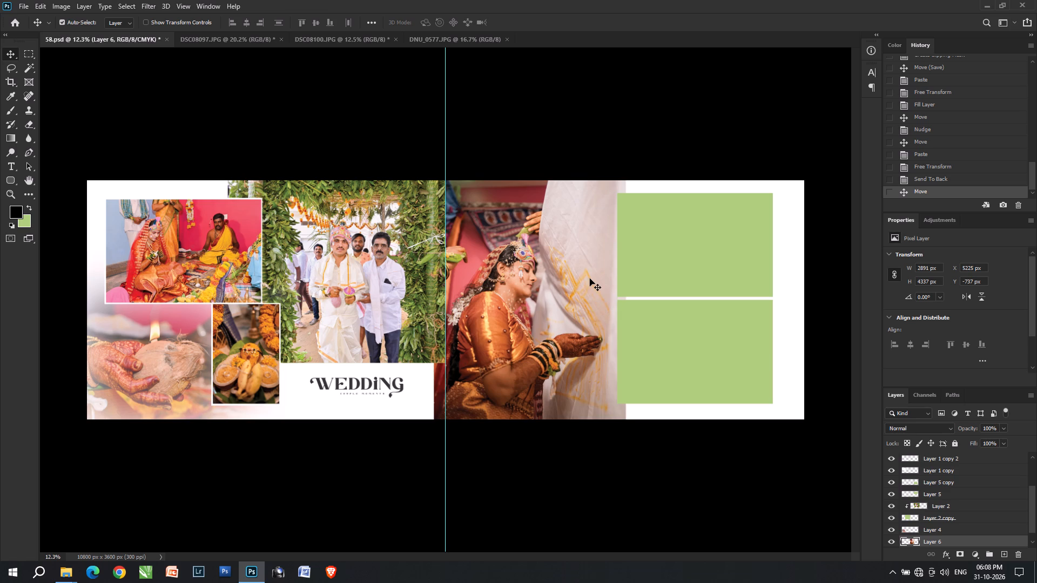
right_click(400, 329)
click(570, 311)
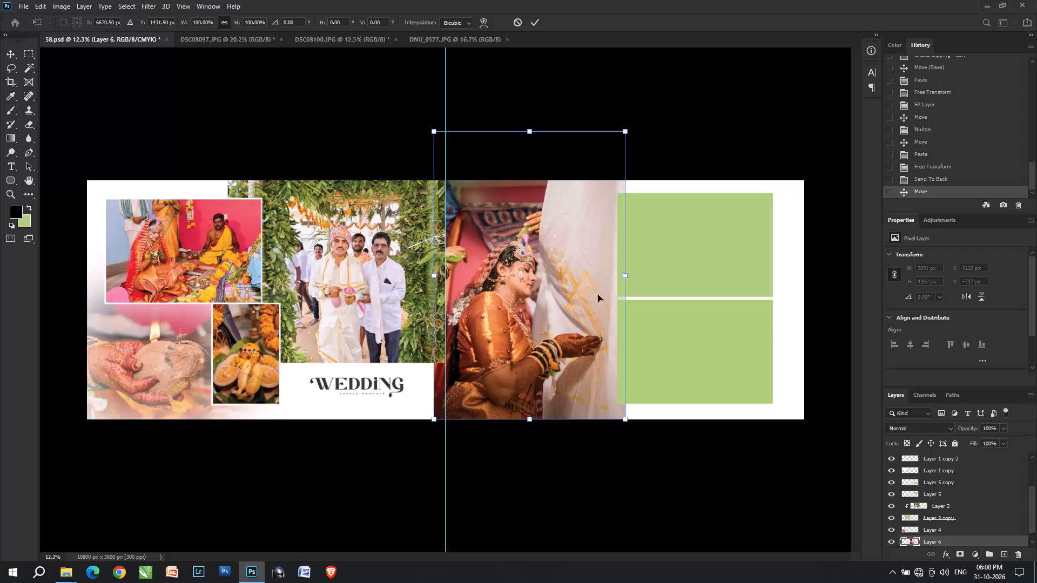
drag(631, 277, 652, 275)
drag(558, 341, 564, 330)
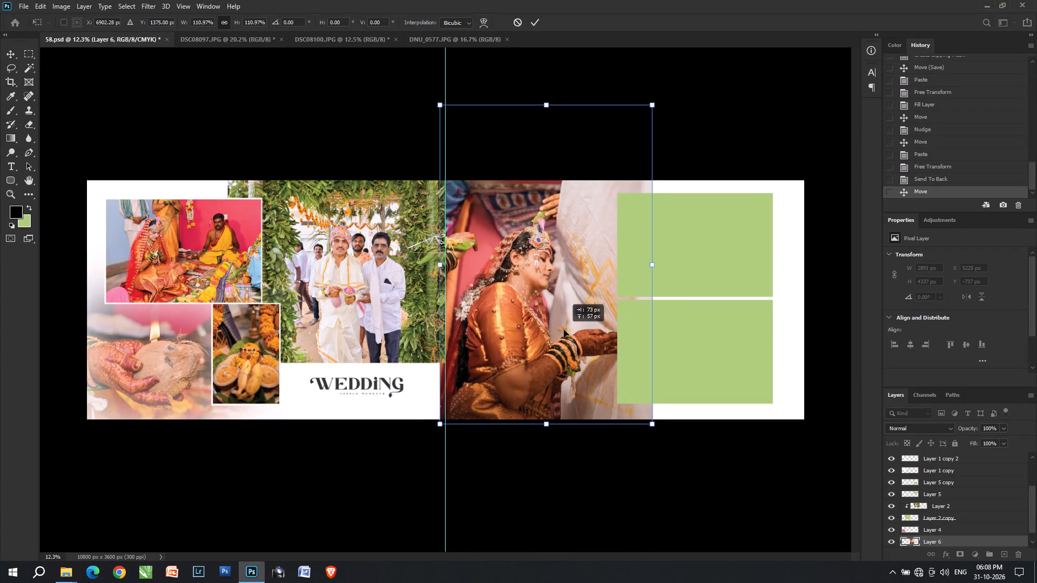
drag(564, 330, 564, 326)
drag(524, 378, 510, 382)
drag(513, 402, 519, 414)
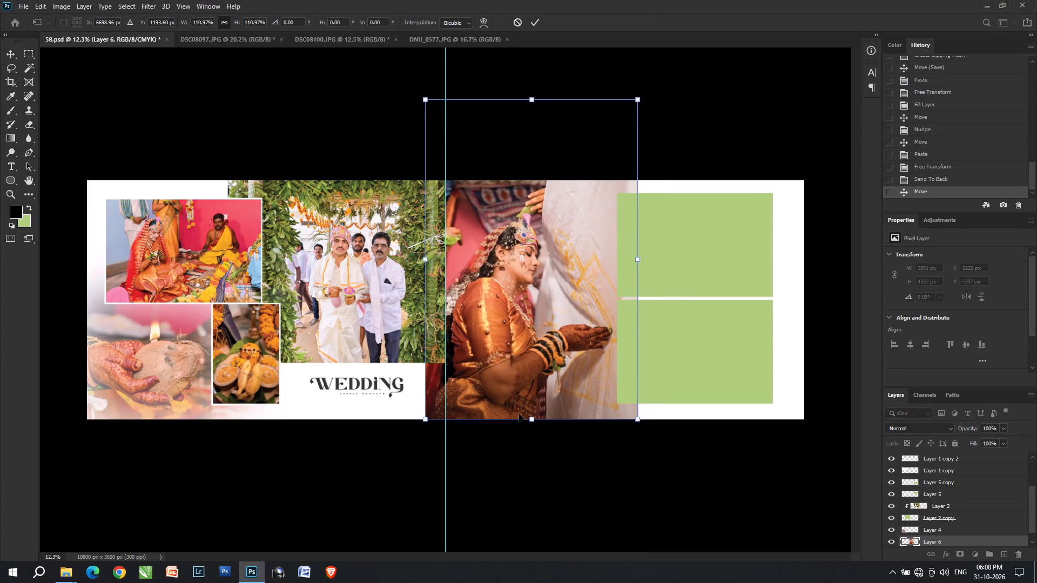
drag(519, 414, 519, 415)
drag(532, 490, 538, 491)
drag(546, 382, 546, 379)
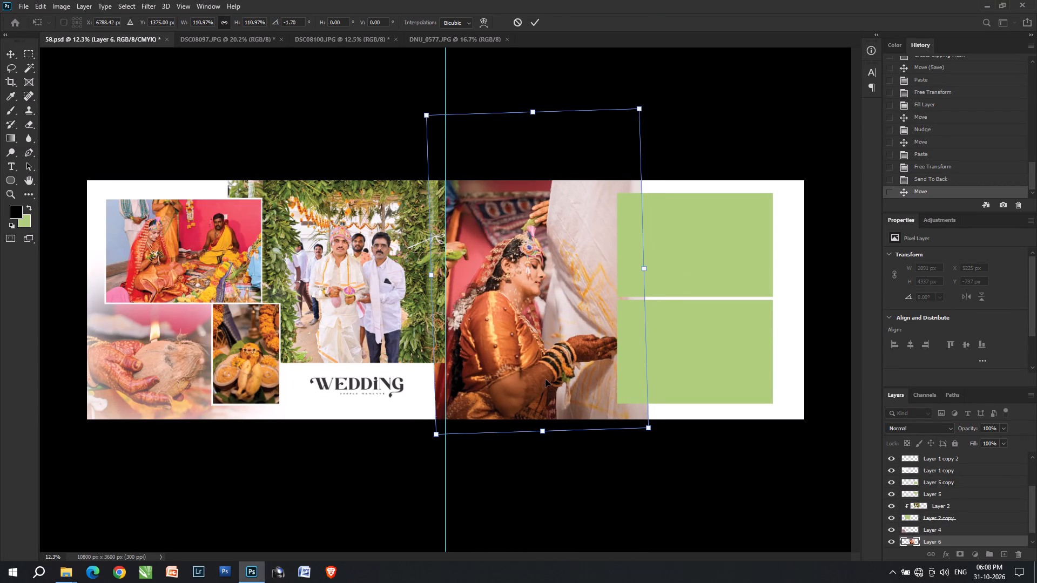
drag(546, 379, 544, 372)
key(Return)
Scale both green photo frames together to 97.57% and shift them slightly away from the bride photo.
key(v)
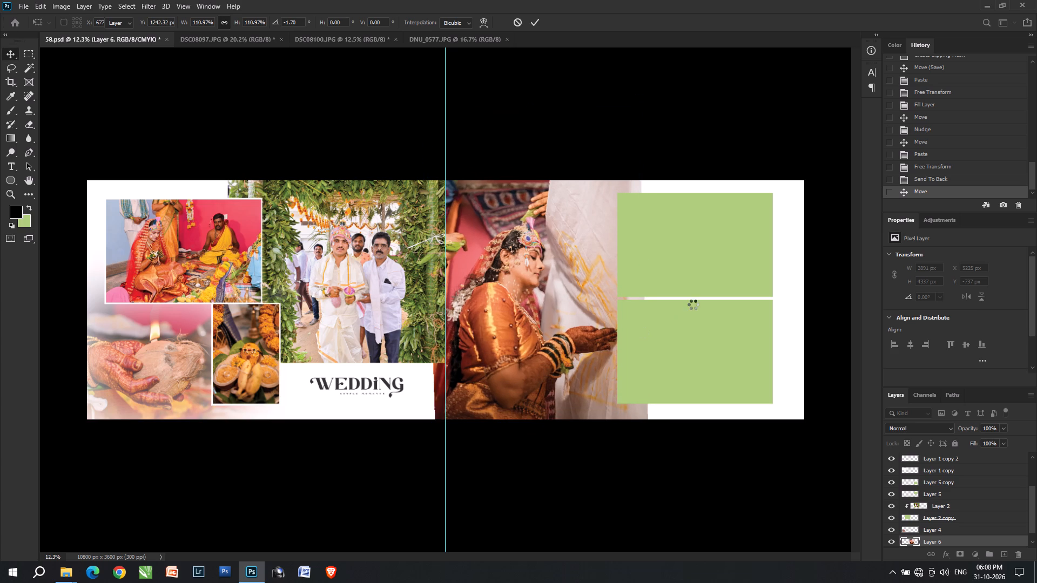
key(v)
right_click(684, 347)
drag(700, 359, 704, 364)
click(710, 363)
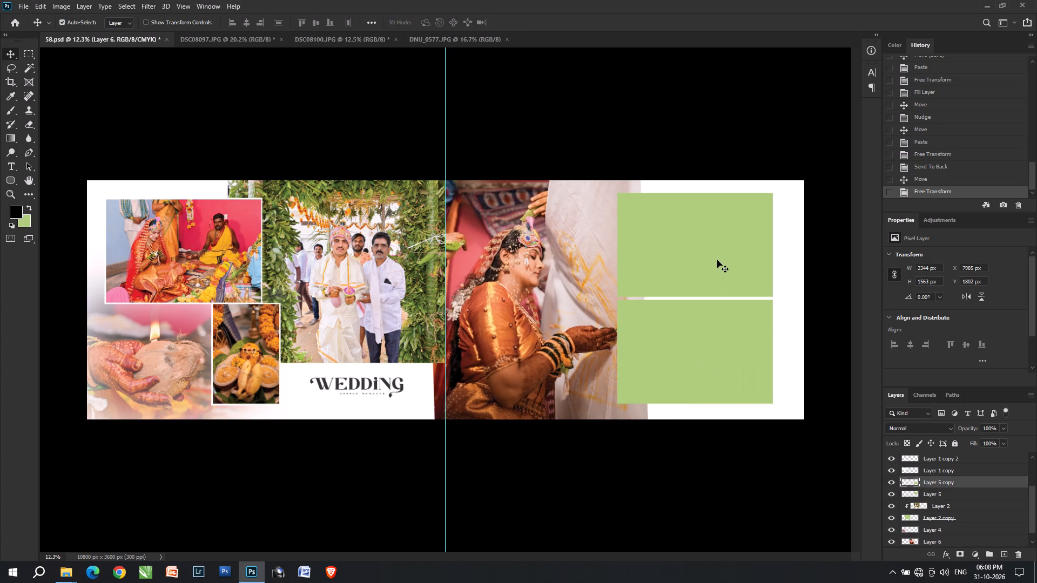
click(718, 253)
shift+click(730, 348)
key(ctrl+t)
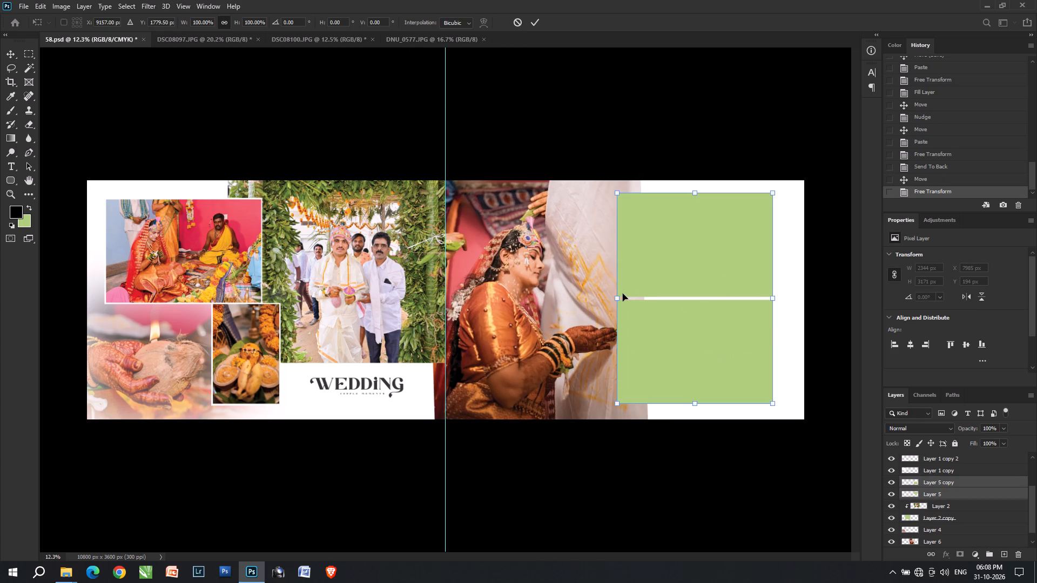
drag(617, 294, 628, 299)
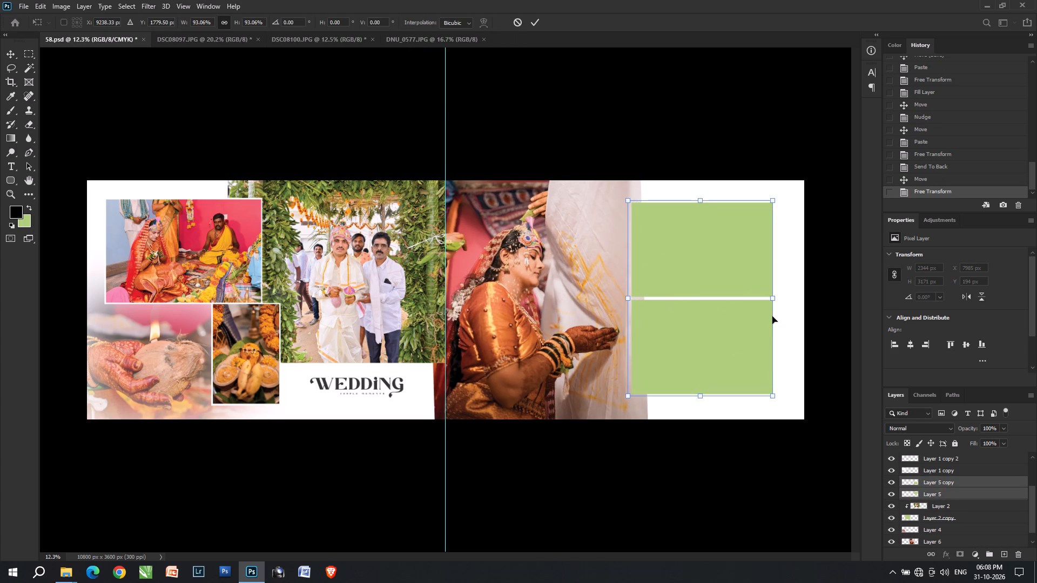
drag(771, 300, 778, 302)
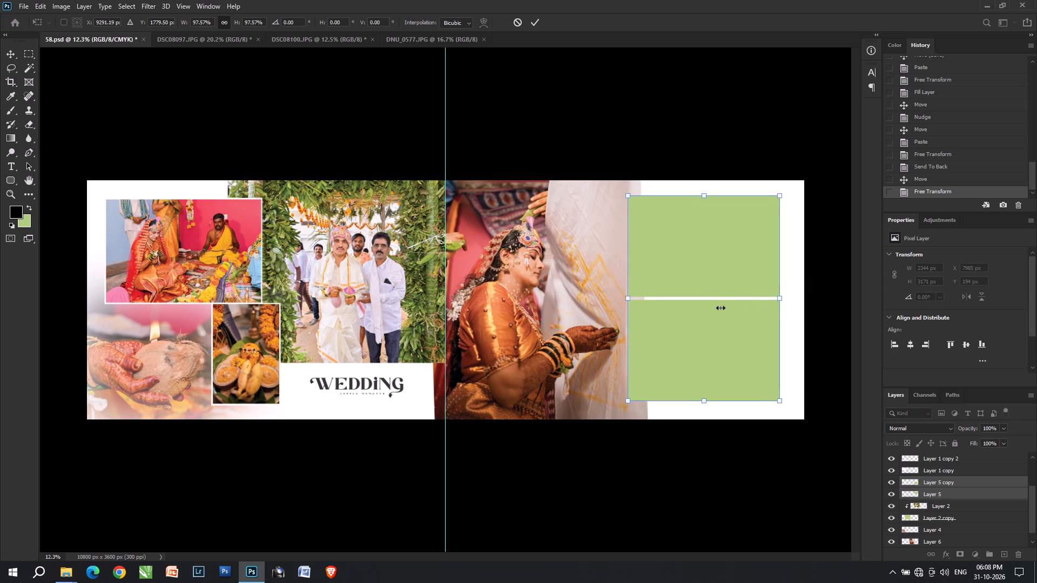
shift+click(720, 308)
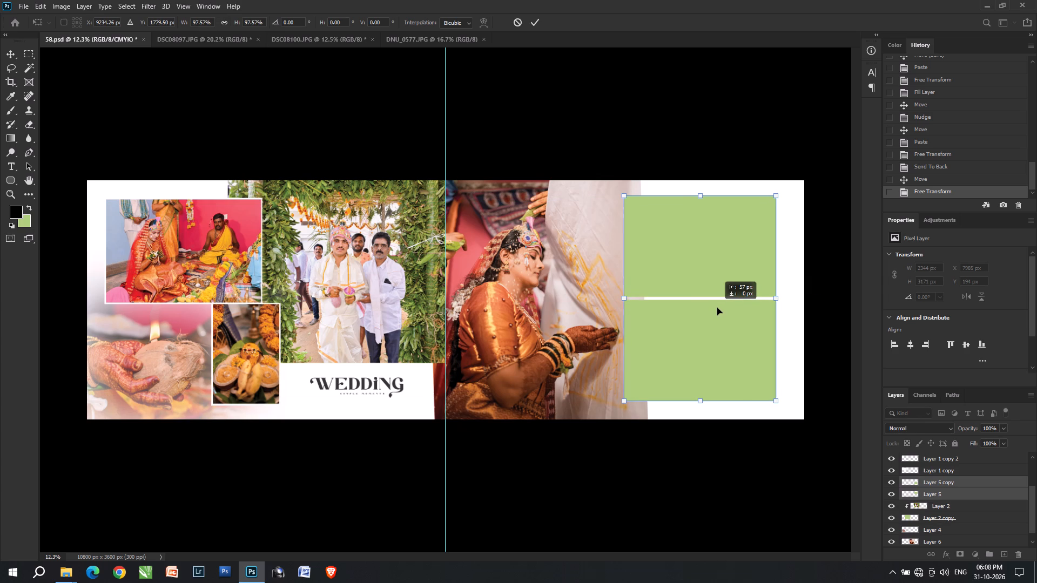
key(Right)
key(Right)
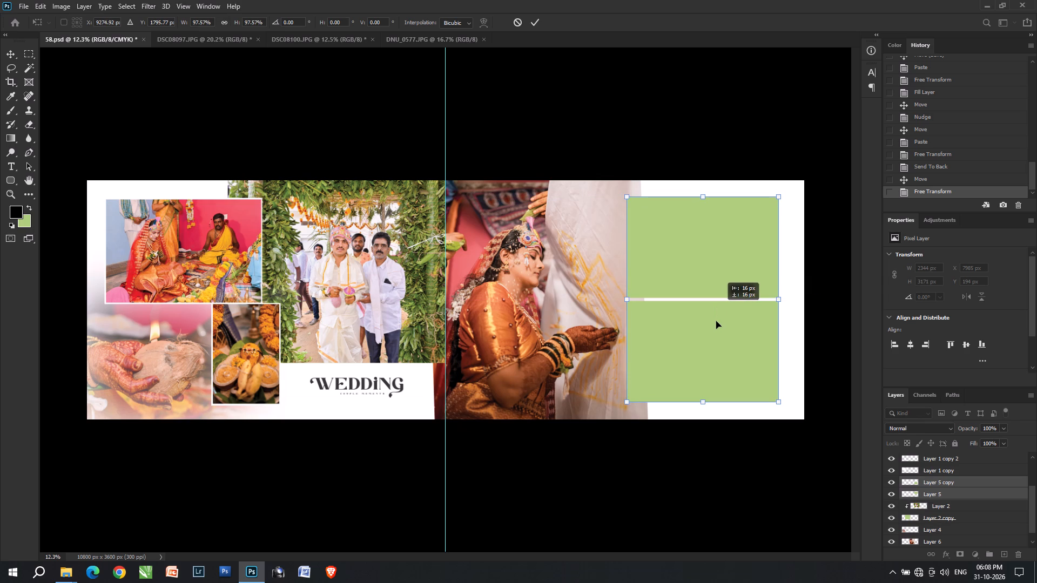
key(Down)
key(Right)
key(Right)
key(Up)
key(Up)
key(Right)
key(Return)
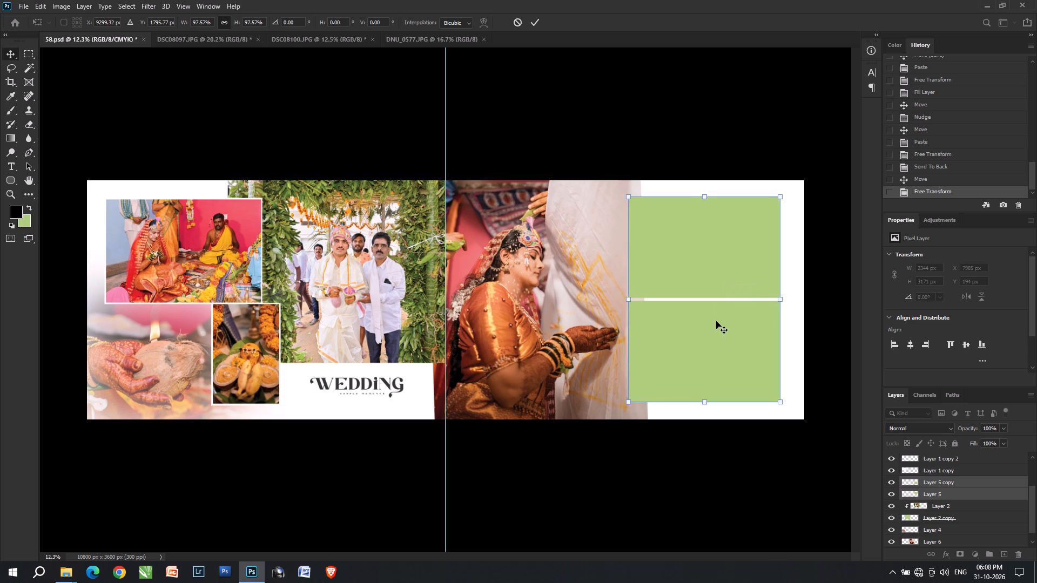
text(vv)
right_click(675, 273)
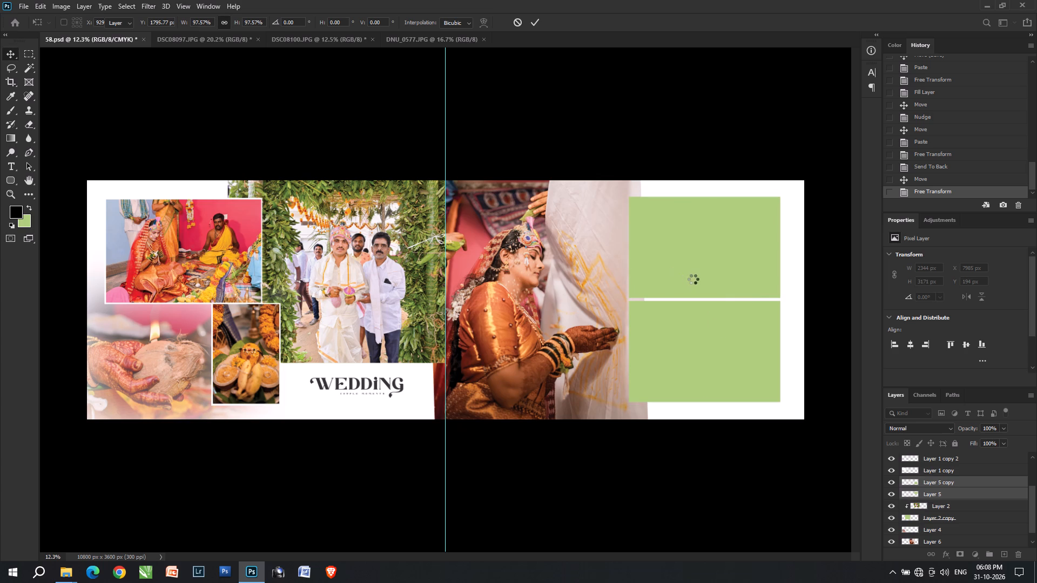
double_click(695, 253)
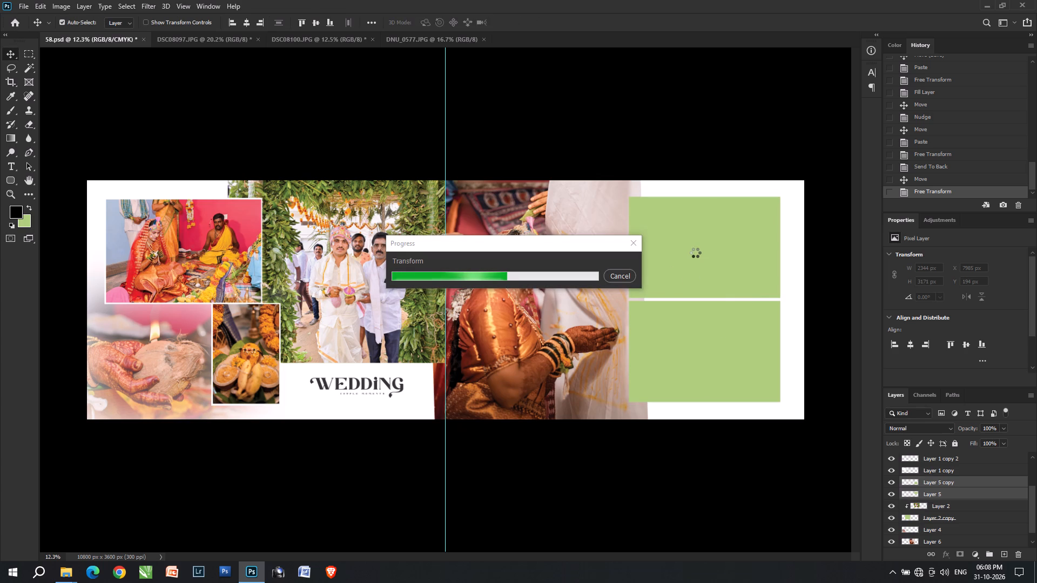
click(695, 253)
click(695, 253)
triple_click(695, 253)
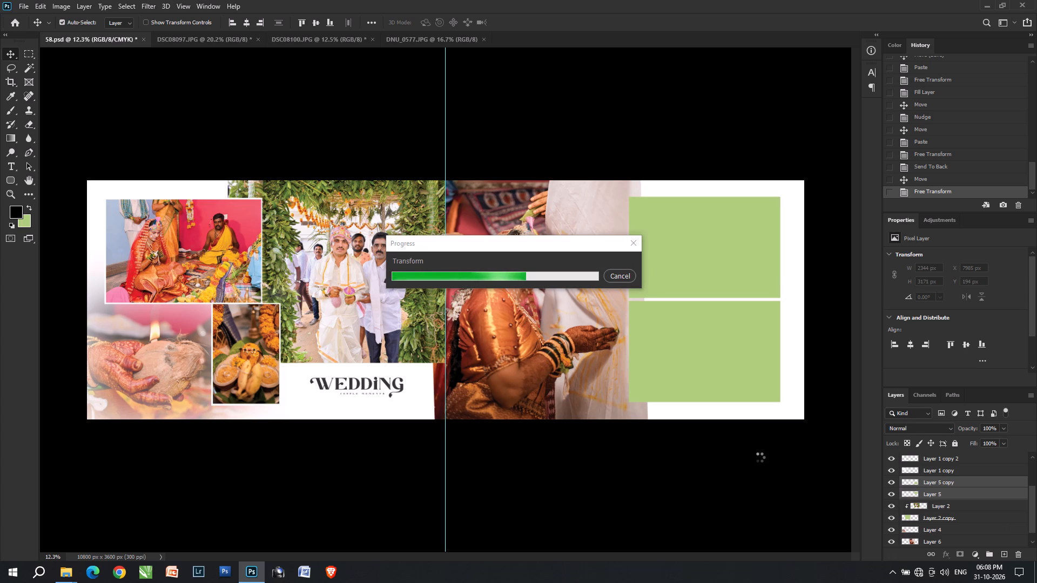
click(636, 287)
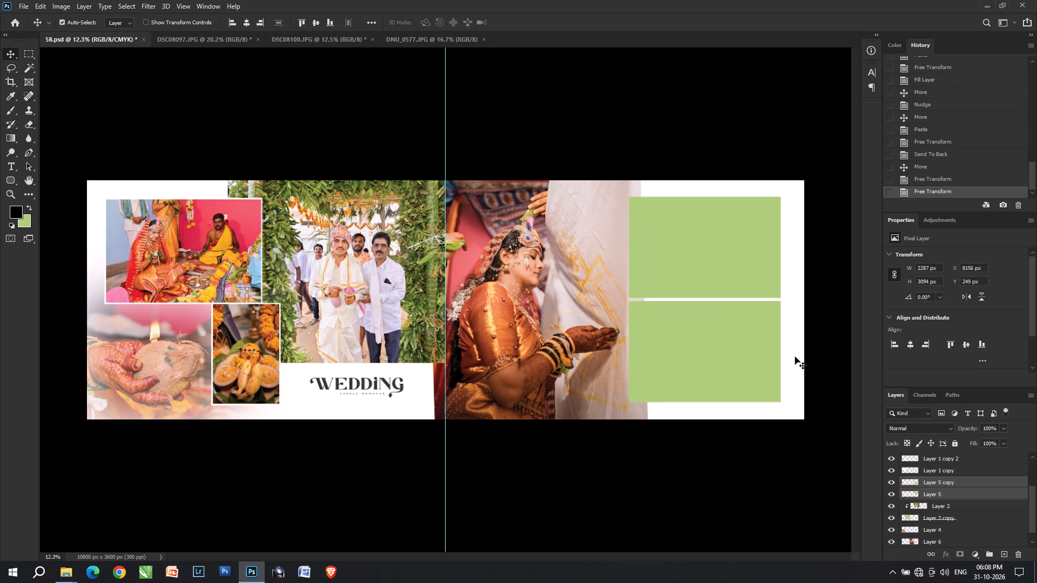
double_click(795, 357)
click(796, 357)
Select the upper green frame's area with the Magic Wand and paste the entire DSC08097 image into it.
right_click(661, 261)
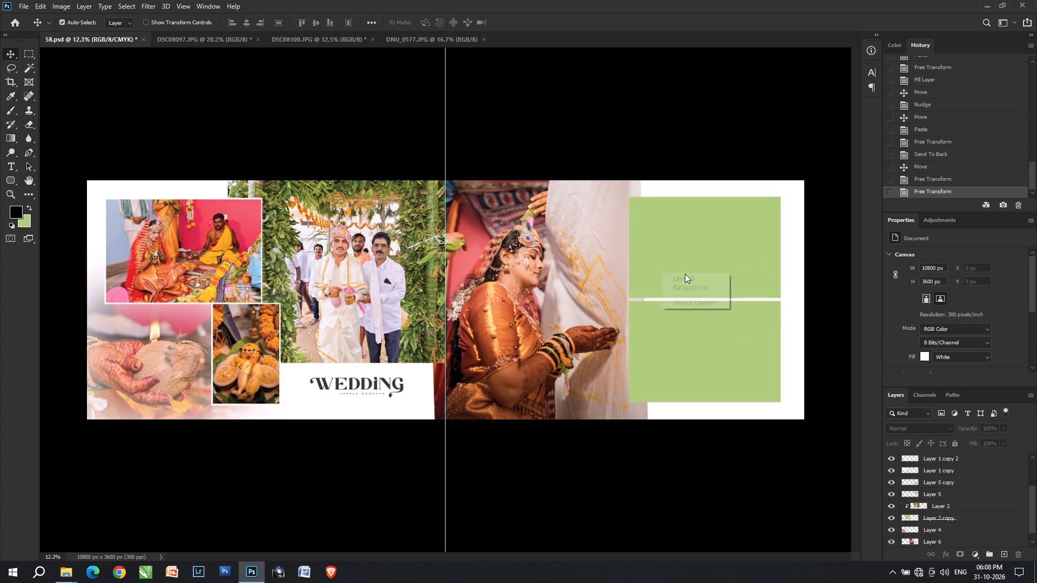
click(687, 277)
key(w)
click(687, 277)
key(ctrl+Tab)
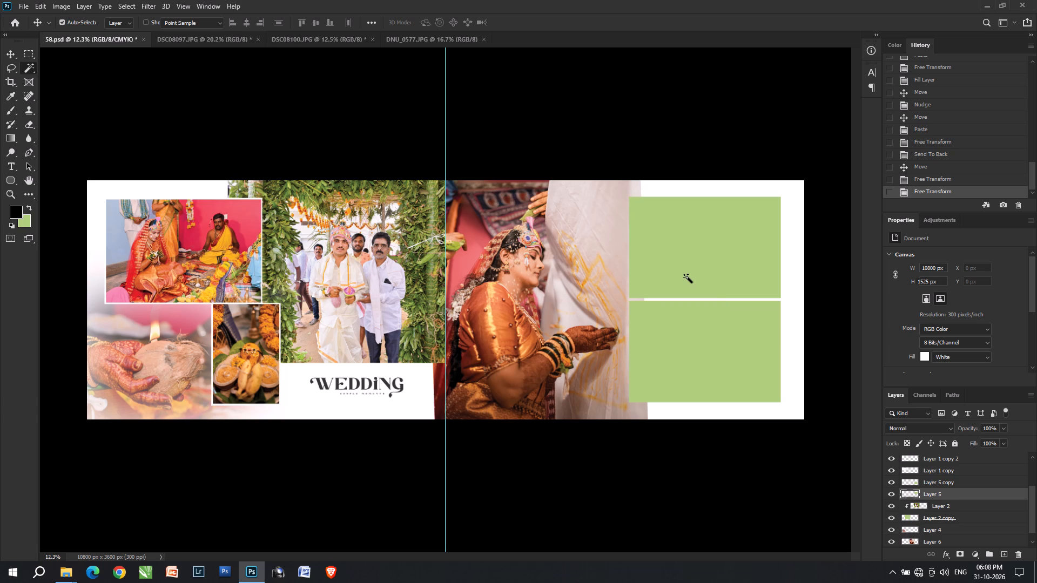
key(ctrl+z)
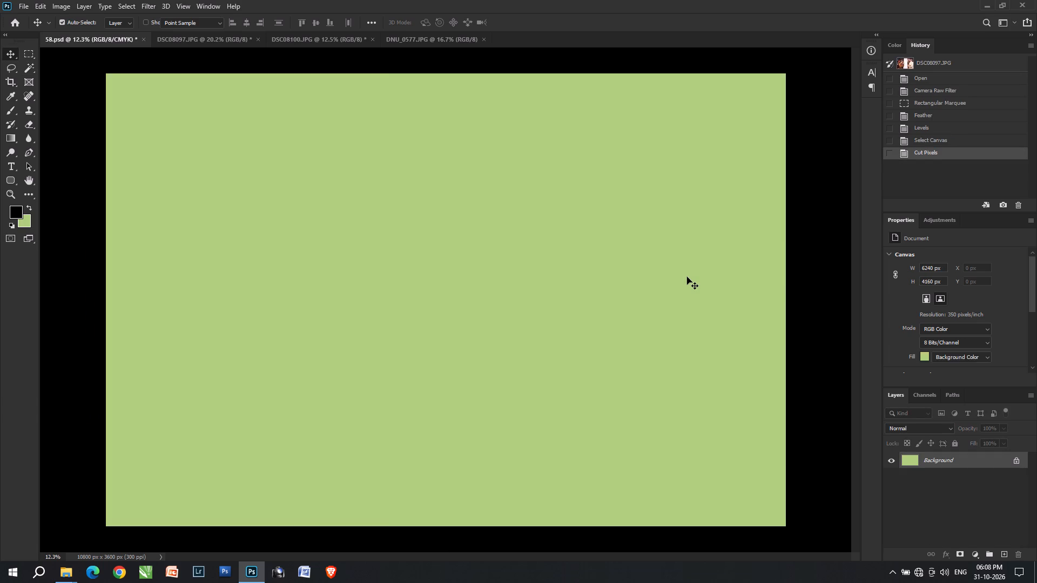
key(ctrl+x)
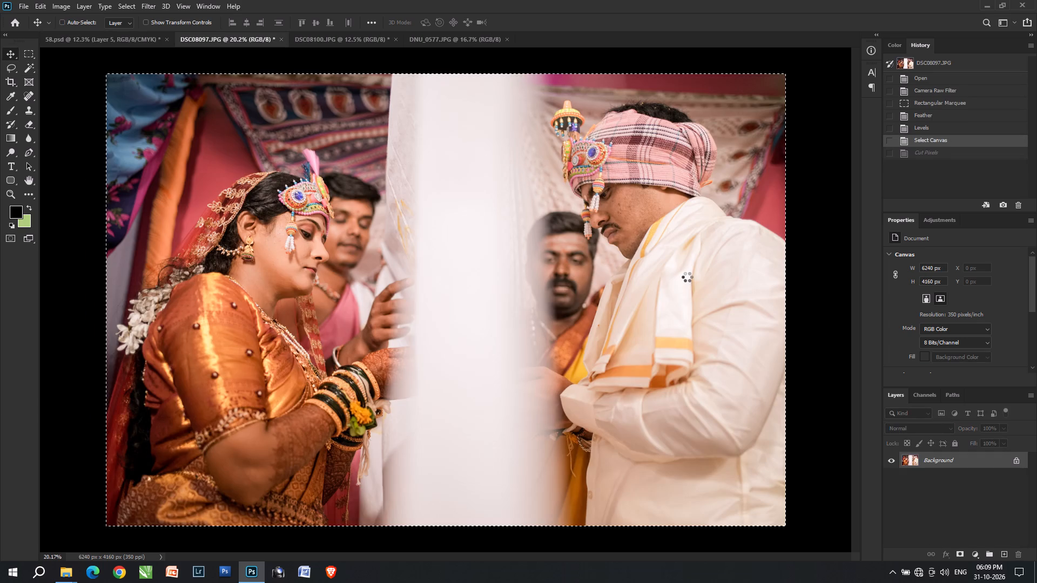
key(ctrl+shift+Tab)
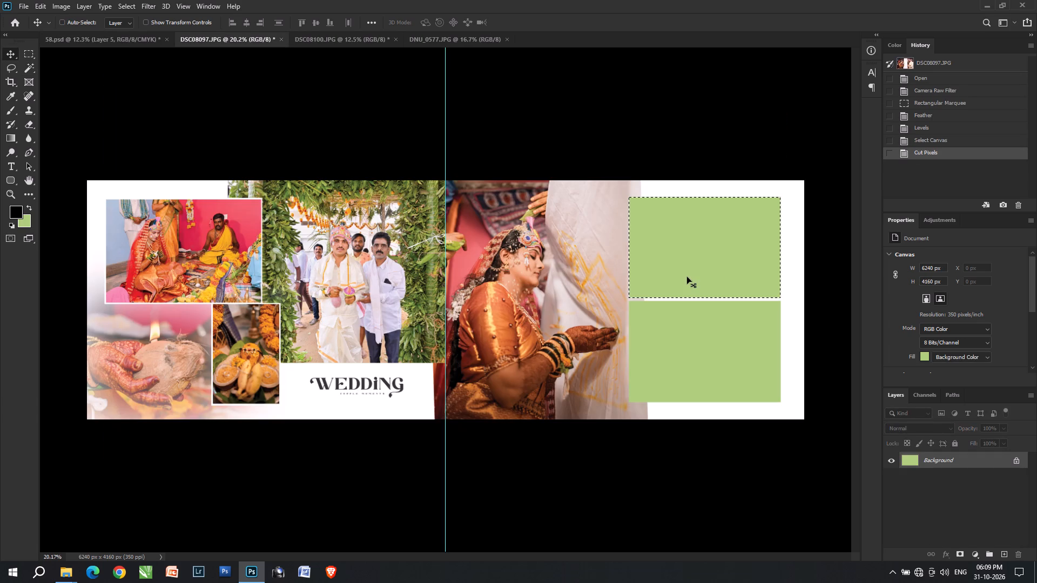
key(ctrl+alt+shift+v)
Scale the pasted DSC08097 couple photo to 38.30% and position it so it fills the upper frame.
key(ctrl+t)
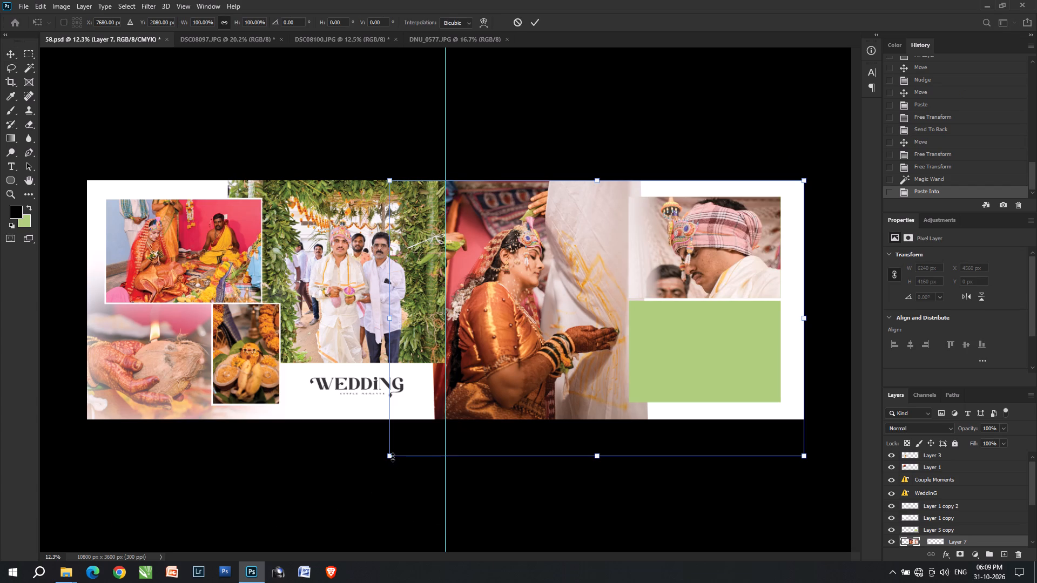
drag(392, 457, 654, 295)
drag(706, 269, 690, 279)
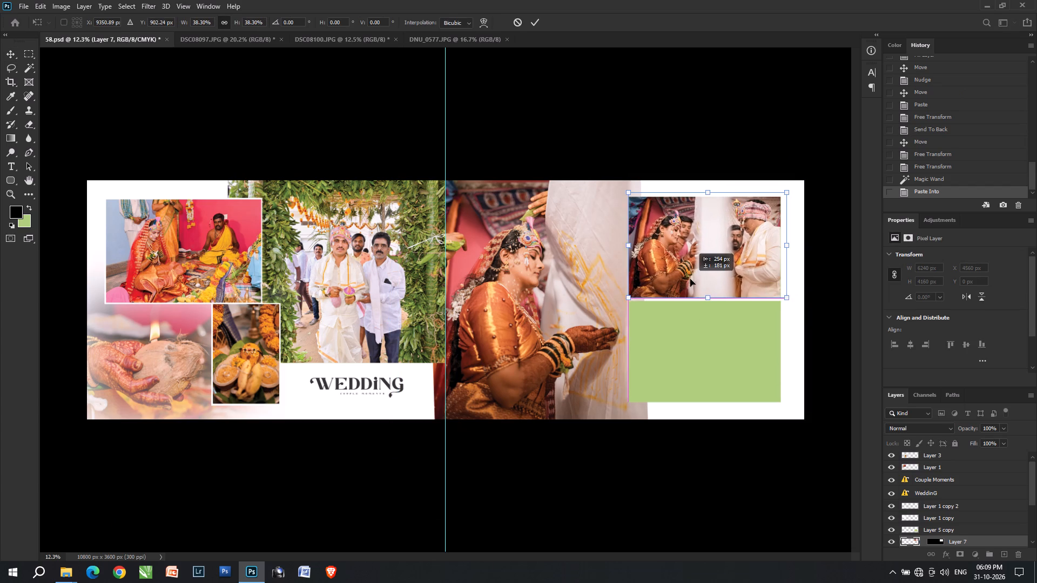
drag(690, 279, 686, 282)
key(Left)
key(Left)
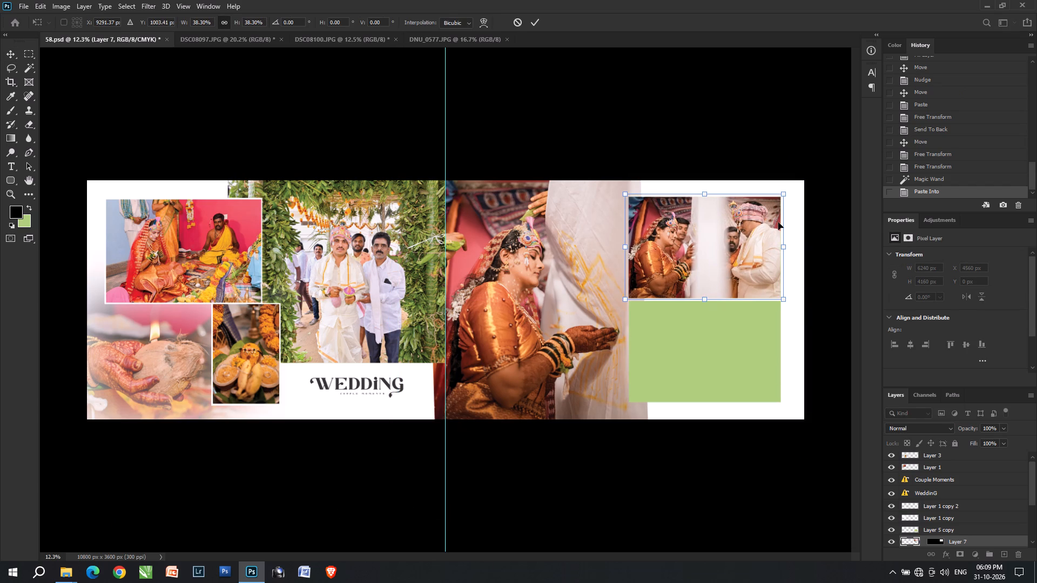
key(Left)
key(Down)
key(Down)
key(Down)
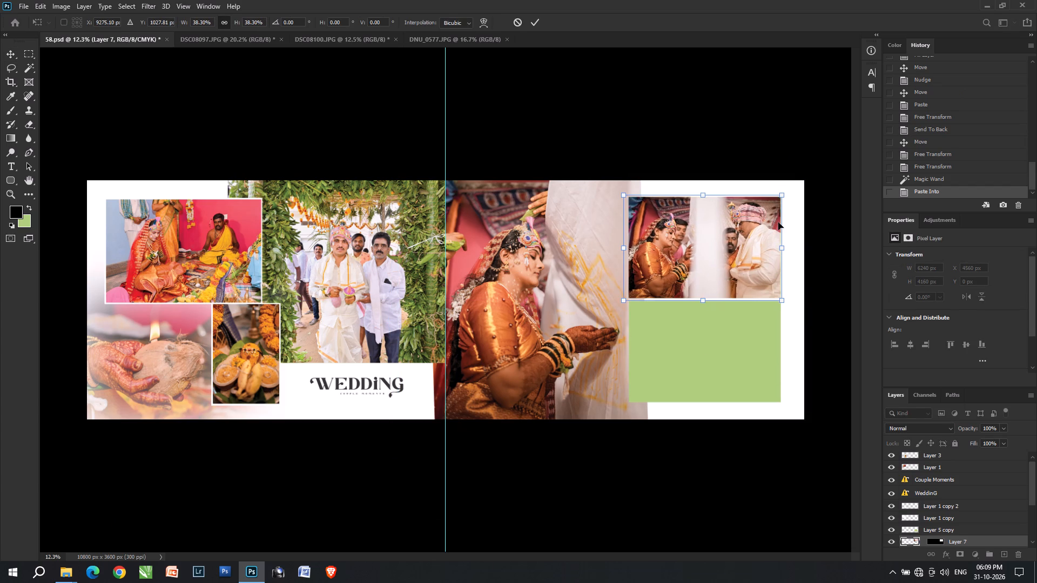
key(Up)
key(Up)
key(Return)
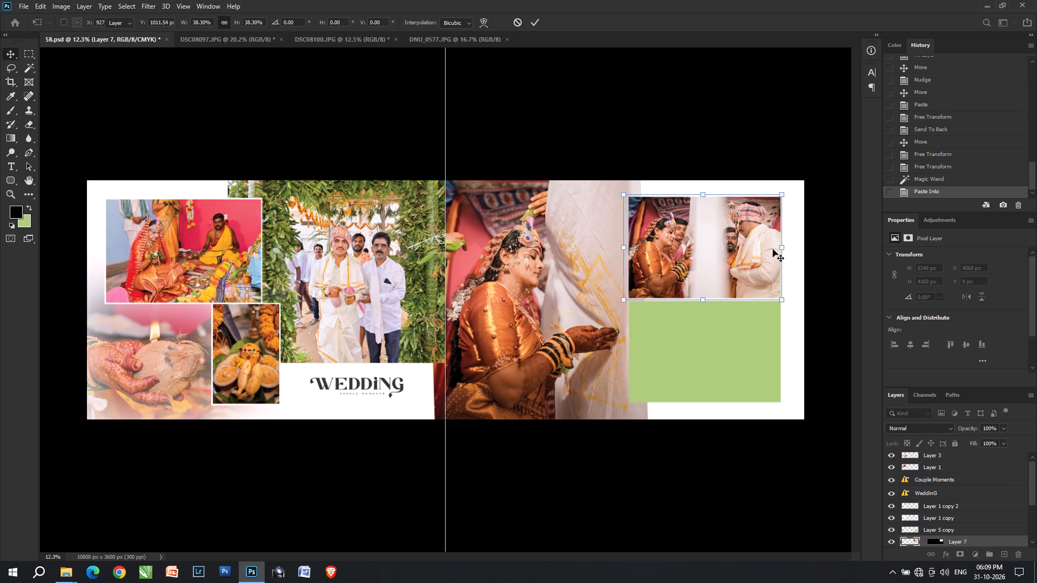
Select the lower green frame's area with the Magic Wand.
key(v)
key(v)
right_click(669, 351)
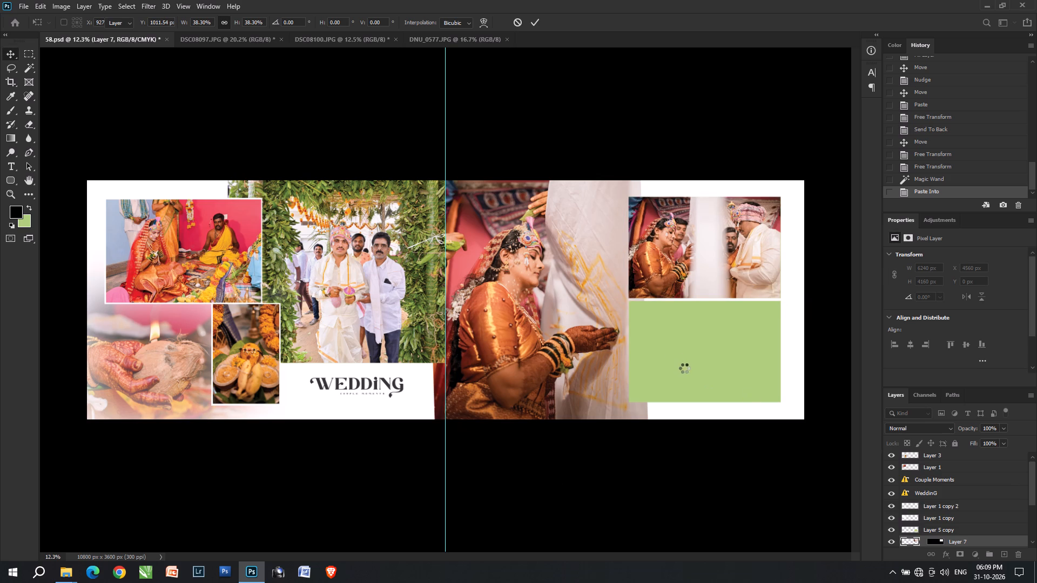
click(710, 358)
key(w)
click(710, 358)
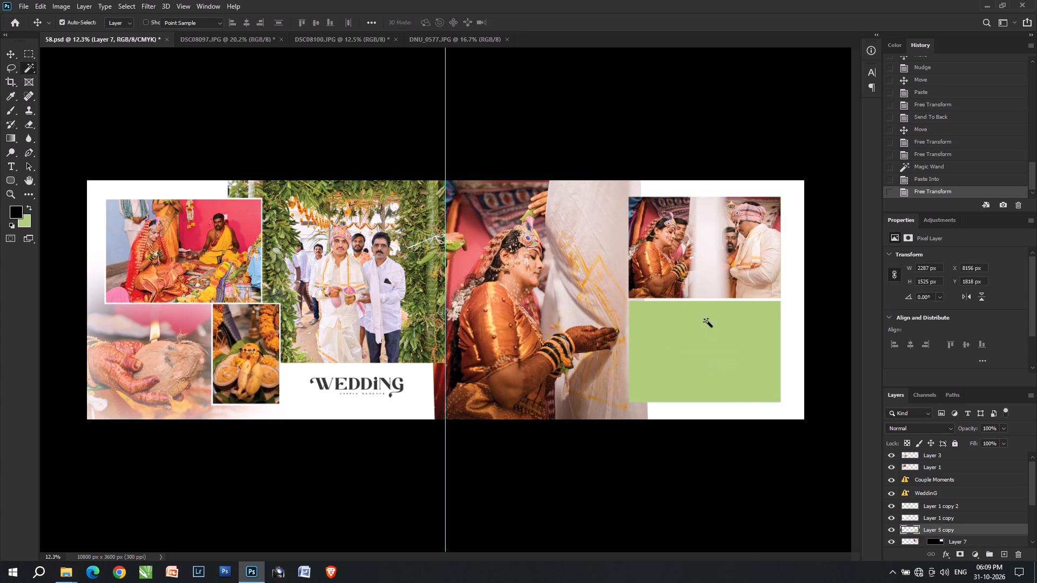
Reapply the last Camera Raw Filter to DNU_0577.JPG and compare the photo with and without it.
key(ctrl+Tab)
key(ctrl+Tab)
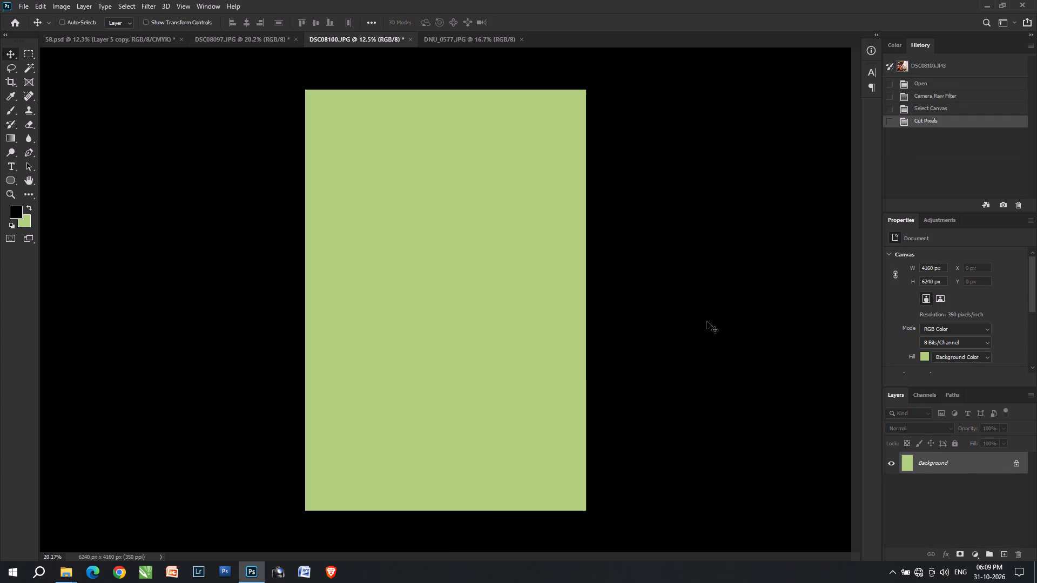
key(ctrl+Tab)
key(ctrl+alt+f)
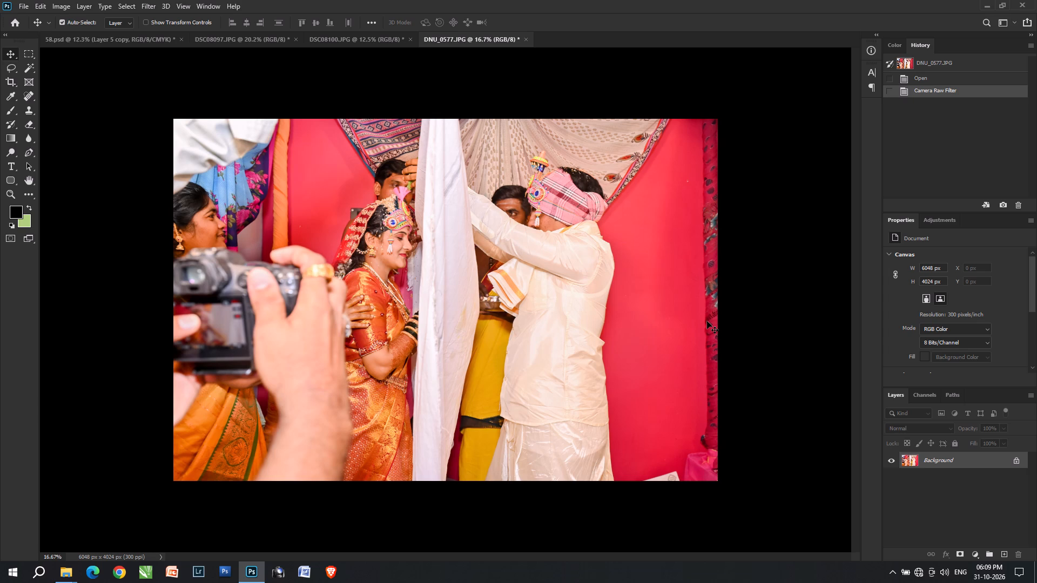
key(ctrl+z)
key(ctrl+shift+z)
Brighten a feathered rectangular area around the groom in DNU_0577 using Levels with the midtone at 1.11.
alt+scroll(414, 296, up, 2)
key(m)
key(m)
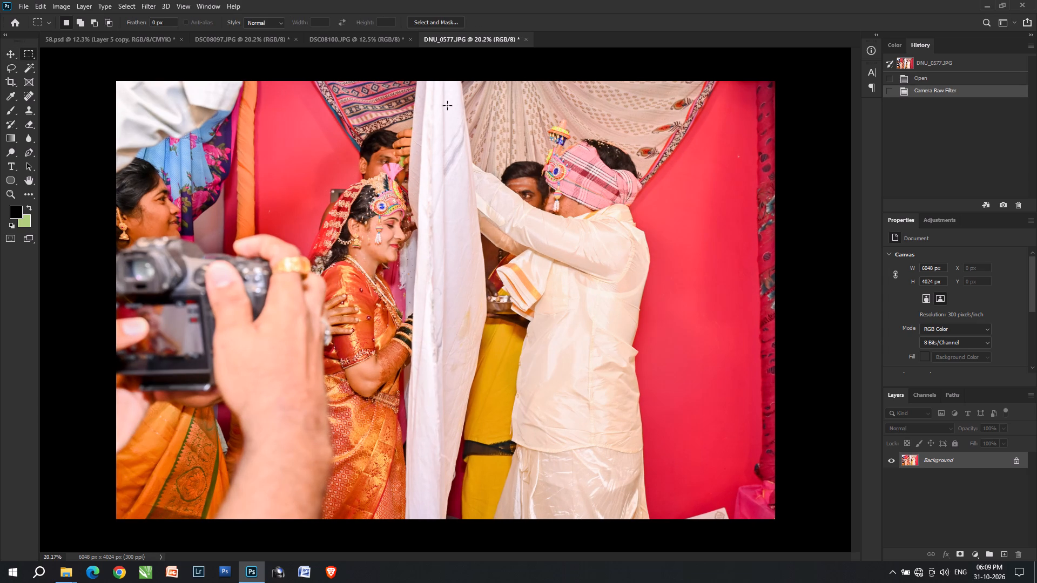
drag(449, 113, 662, 334)
key(ctrl+alt+d)
key(shift+Return)
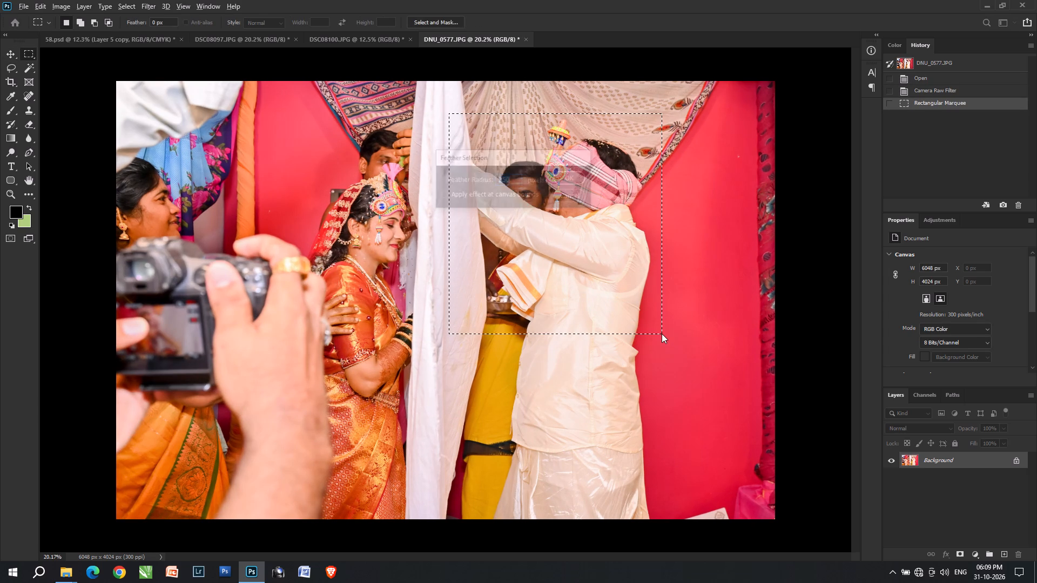
key(ctrl+l)
click(799, 344)
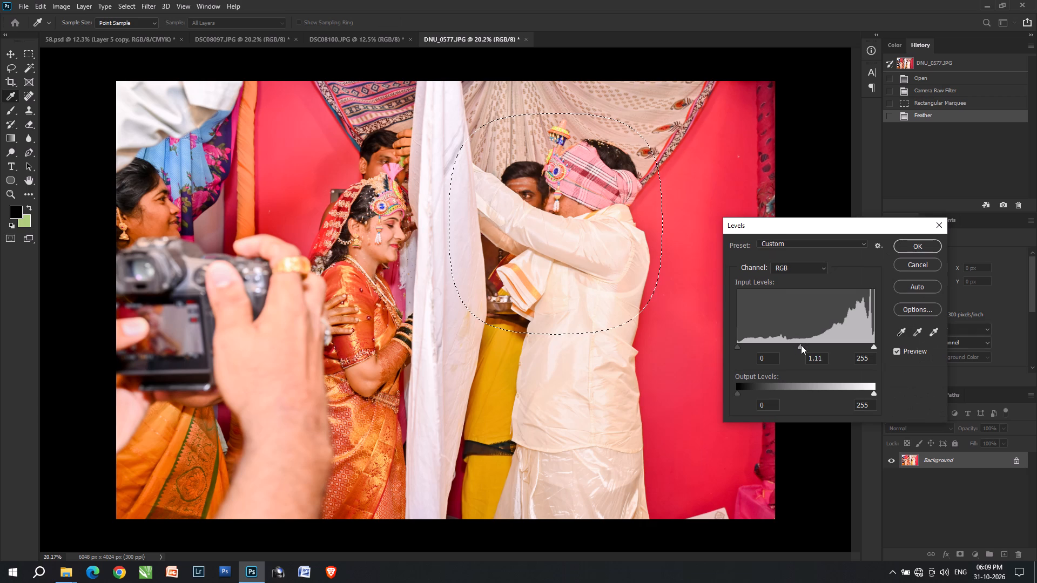
key(Return)
Cut the entire DNU_0577 image and paste it into the lower frame's selection in 58.psd.
scroll(801, 345, up, 1)
key(ctrl+a)
key(ctrl+x)
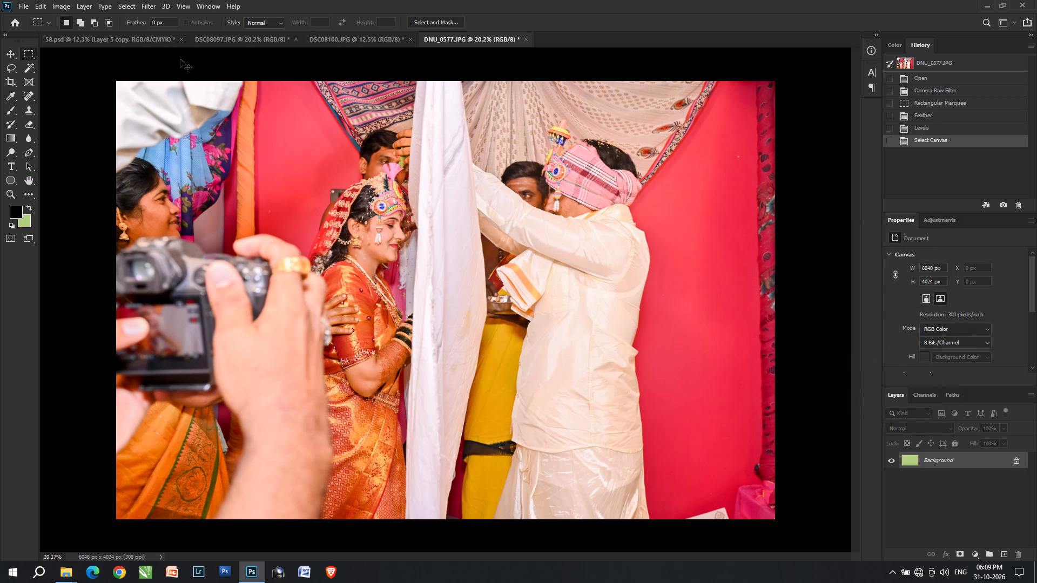
key(ctrl+Tab)
key(ctrl+alt+shift+v)
Repeat the last transform on the pasted DNU_0577 photo, scaling it to 38.30%, and position it over the lower frame.
key(ctrl+t)
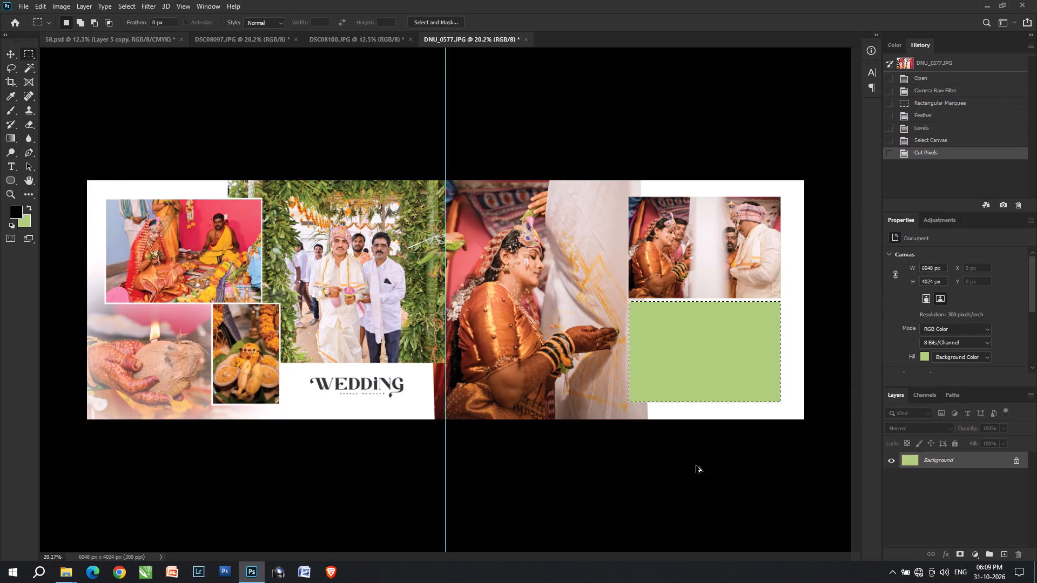
key(ctrl+shift+t)
key(v)
key(space)
key(space)
key(space)
key(space)
key(space)
key(space)
key(space)
key(space)
key(space)
key(space)
key(space)
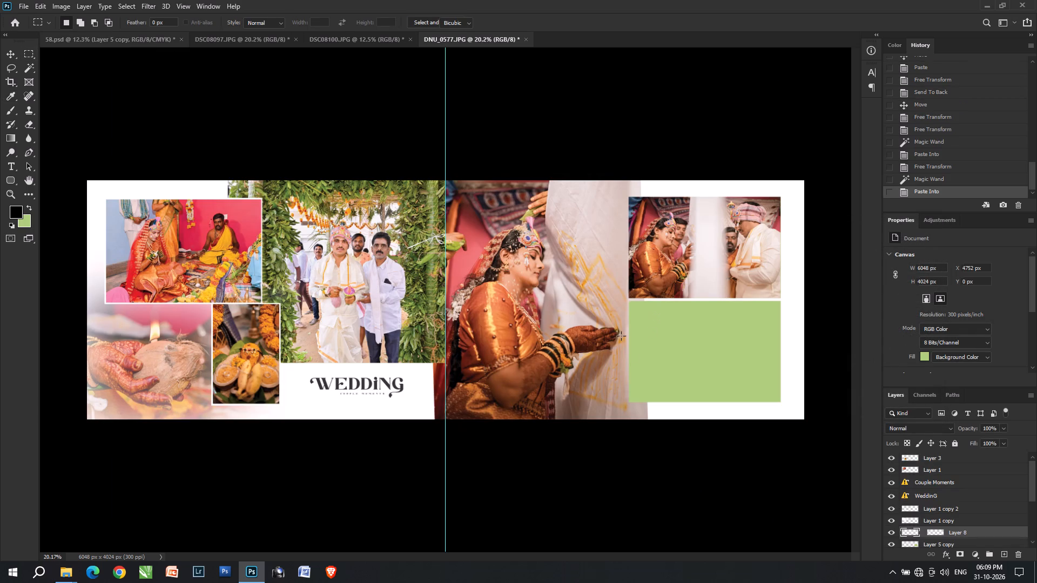
shift+drag(729, 241, 733, 343)
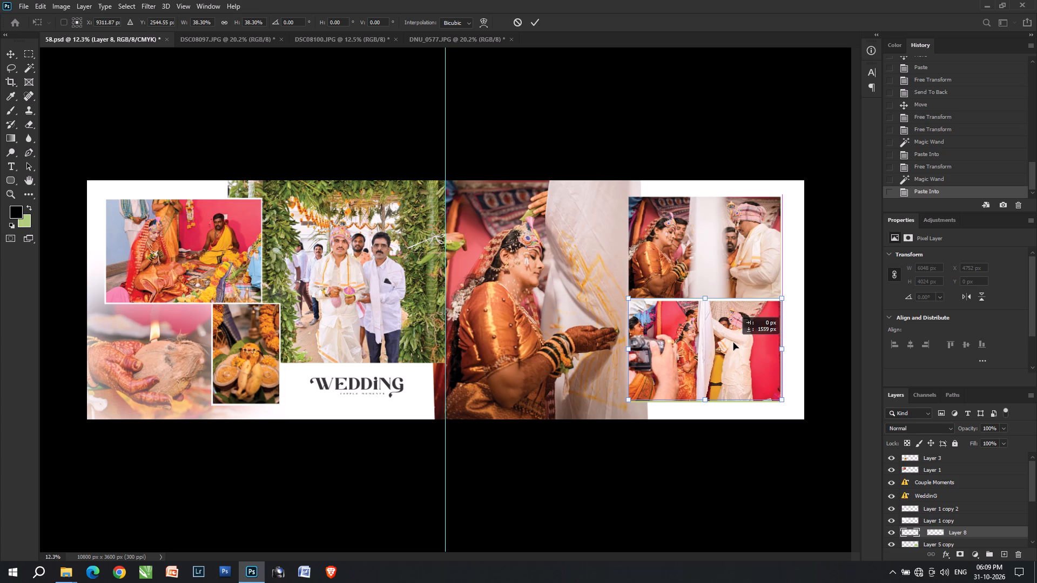
shift+drag(733, 343, 735, 345)
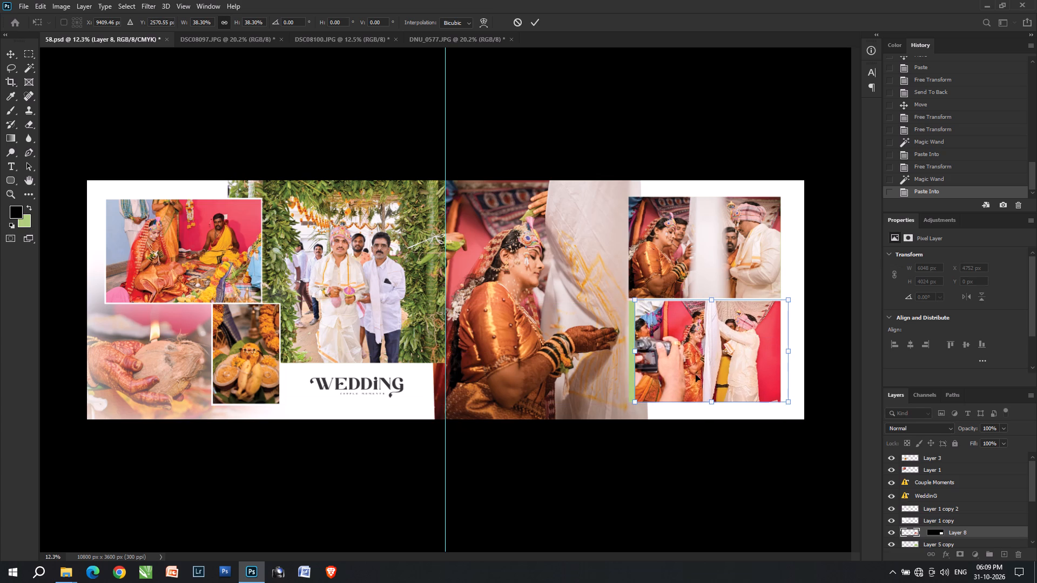
key(Left)
key(Left)
key(Left)
key(Left)
key(Left)
key(Left)
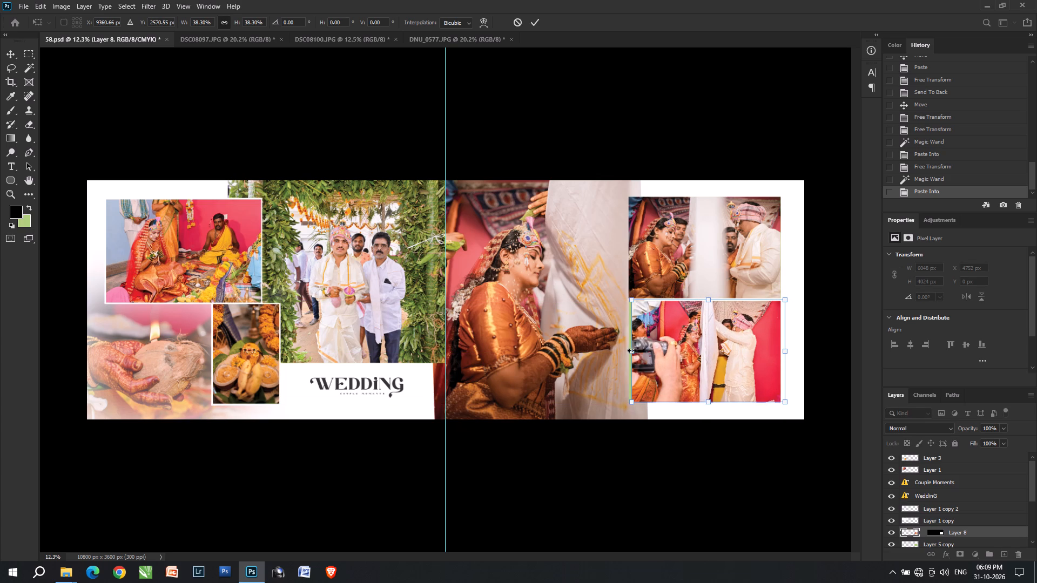
Enlarge the DNU_0577 photo to about 42%, nudge it up to fill the lower frame, and apply the transform.
drag(635, 401, 614, 401)
key(Up)
key(Up)
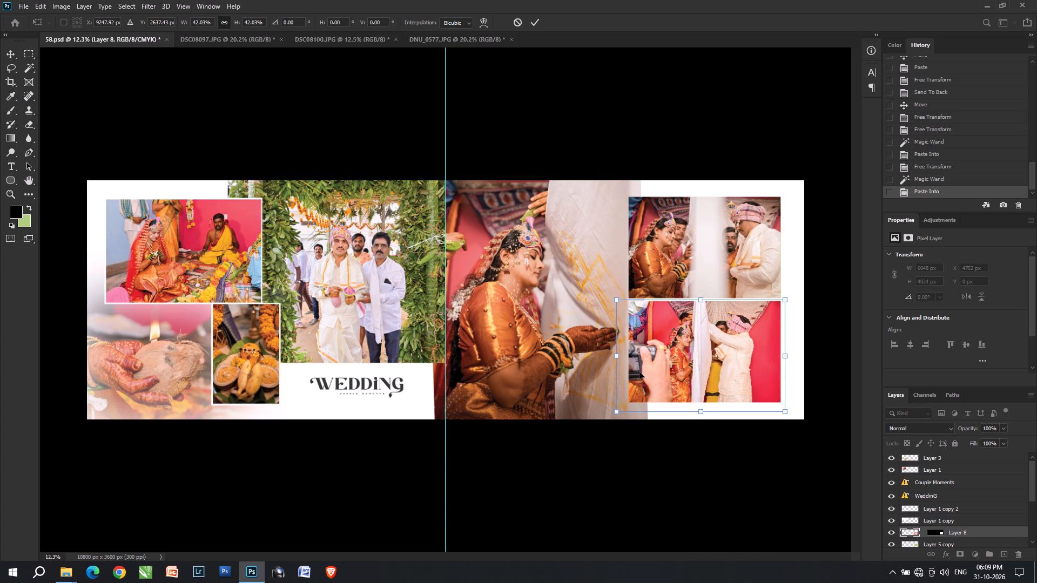
key(Up)
key(Return)
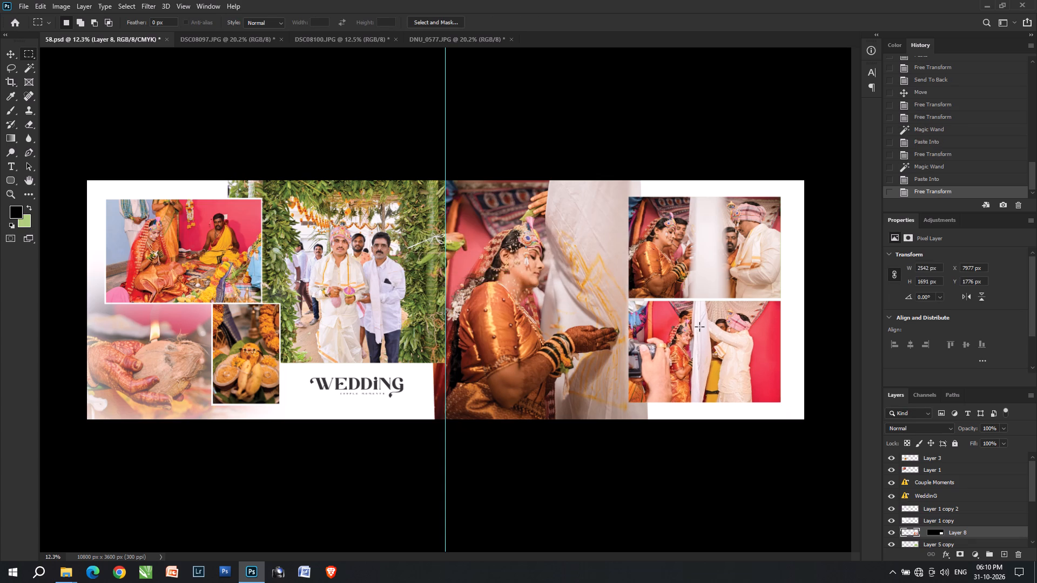
Select the bride photo on Layer 6 and examine it and the adjoining stacked frames at closer range.
key(v)
key(v)
right_click(504, 307)
double_click(530, 319)
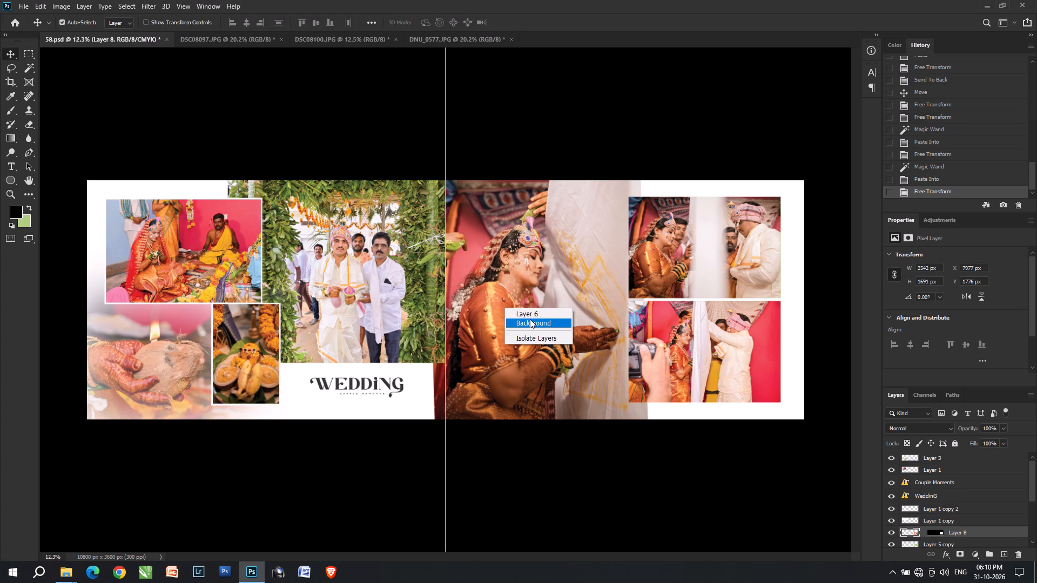
alt+scroll(540, 329, up, 5)
click(543, 340)
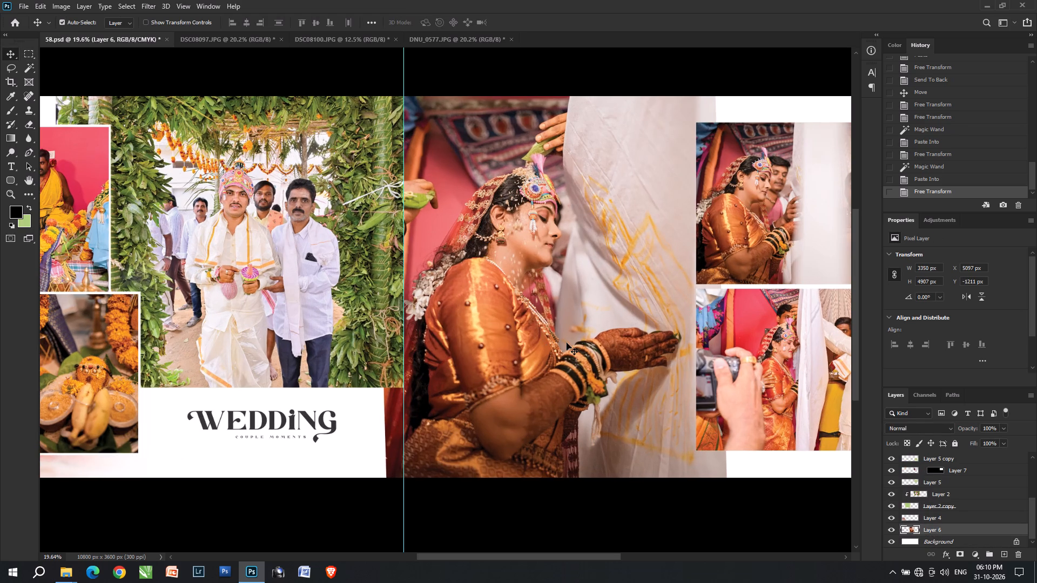
alt+scroll(571, 342, down, 5)
key(space)
key(space)
key(space)
drag(573, 342, 462, 342)
alt+scroll(646, 315, up, 2)
key(space)
key(space)
key(space)
key(space)
key(space)
key(space)
key(space)
key(space)
key(space)
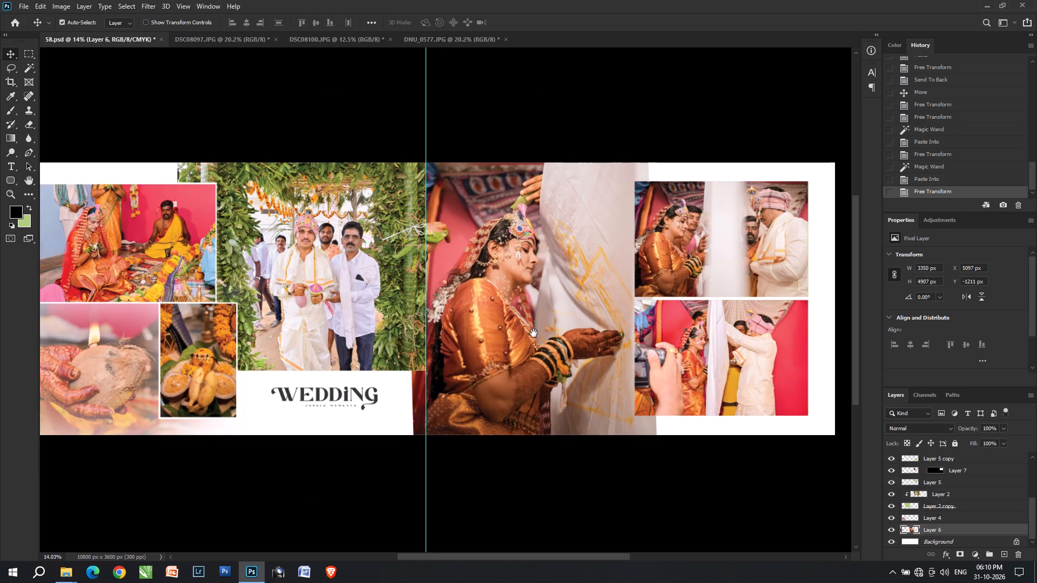
drag(531, 334, 399, 333)
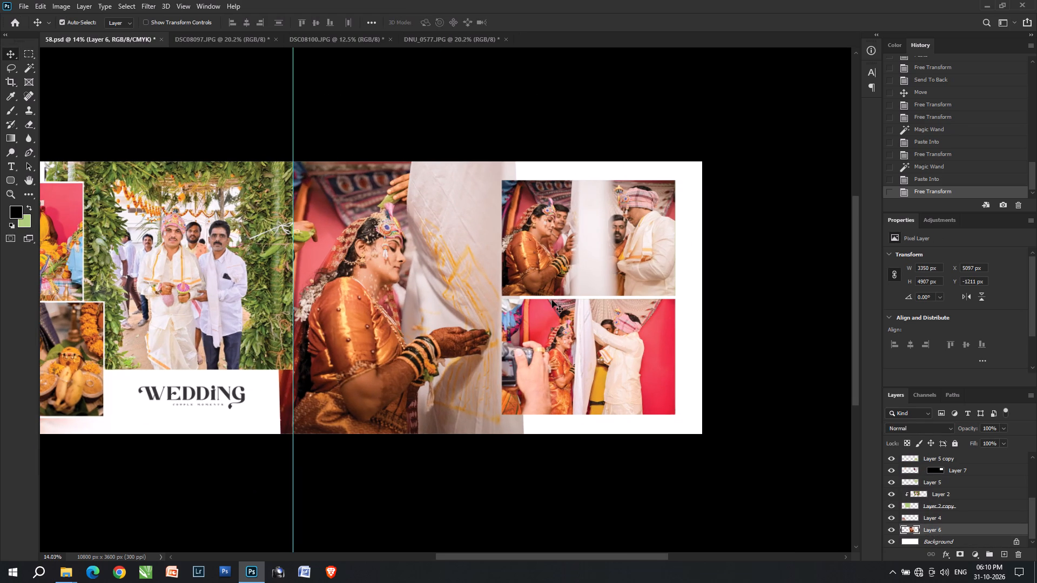
Select the layers of both stacked frames and link the masks of Layer 7 and Layer 8 to their photos.
alt+scroll(552, 300, up, 2)
drag(616, 445, 617, 256)
scroll(939, 506, up, 4)
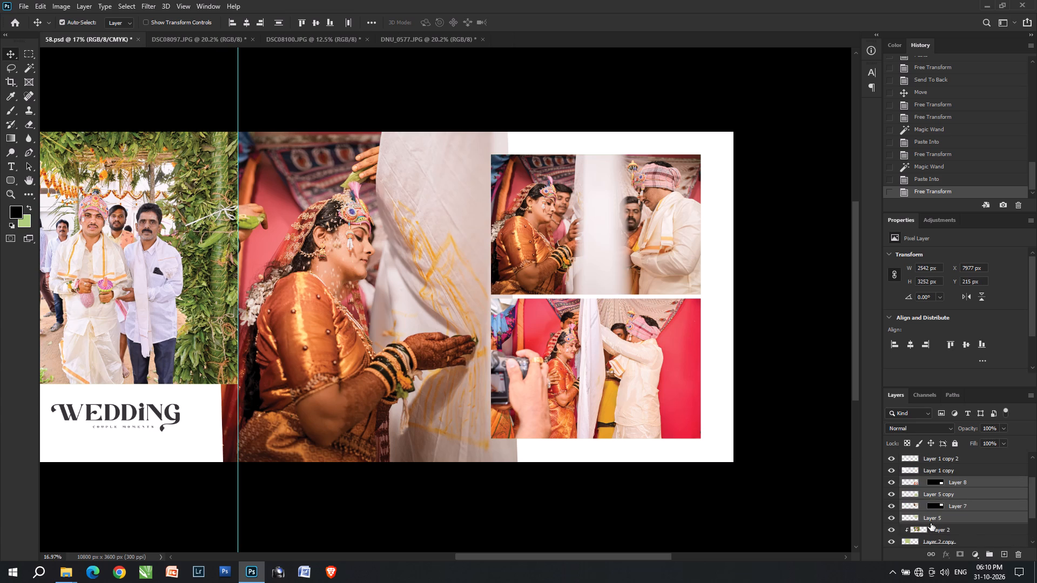
click(925, 518)
click(921, 494)
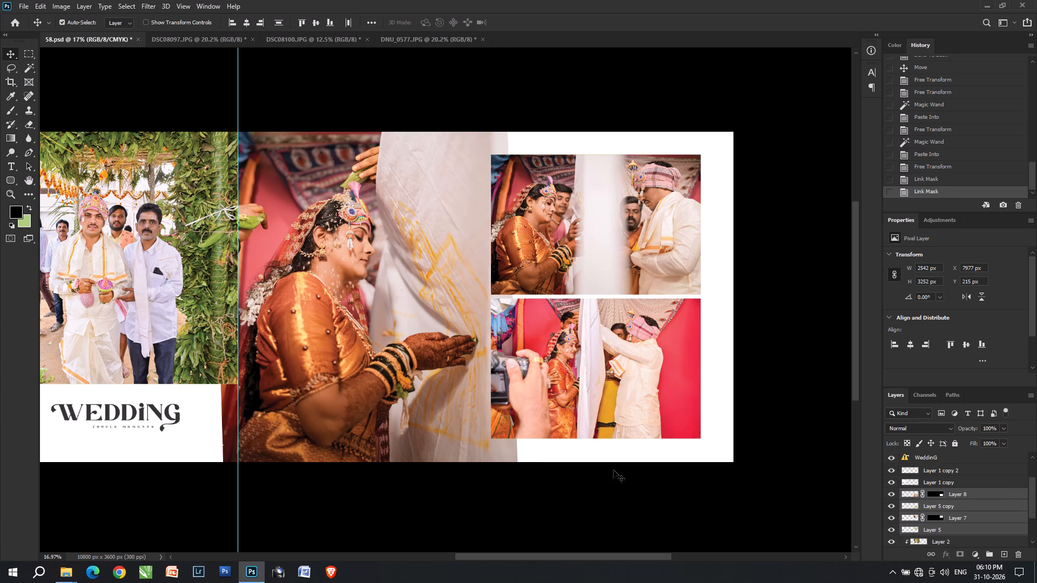
Select Layer 8 and Layer 5 copy and nudge the lower frame with its photo up about 12 px.
drag(623, 480, 643, 418)
key(Up)
key(Up)
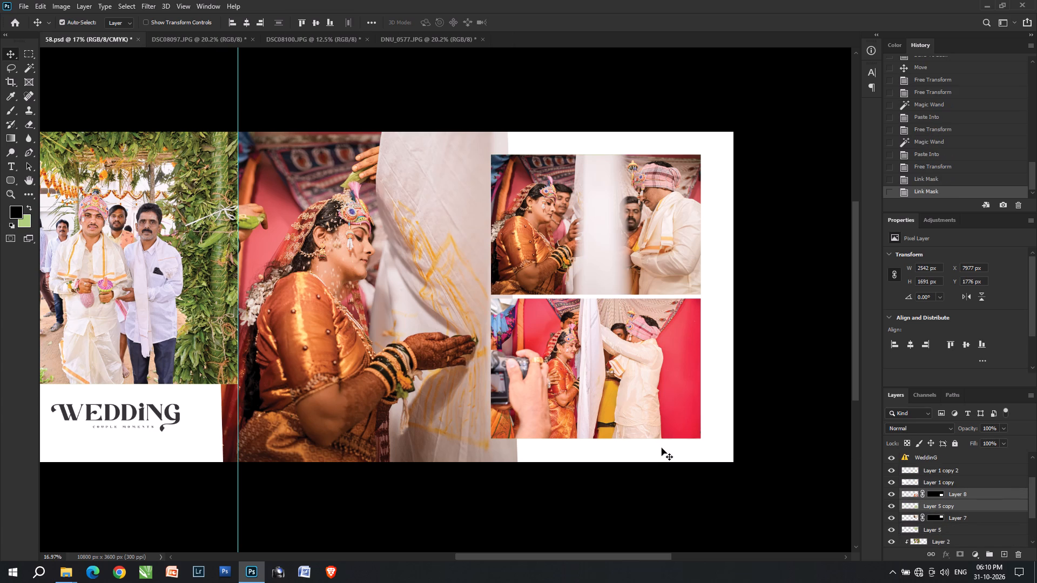
Select both stacked frames with their photos and move them together about 52 px right and 9 px down.
click(676, 482)
drag(676, 485, 638, 272)
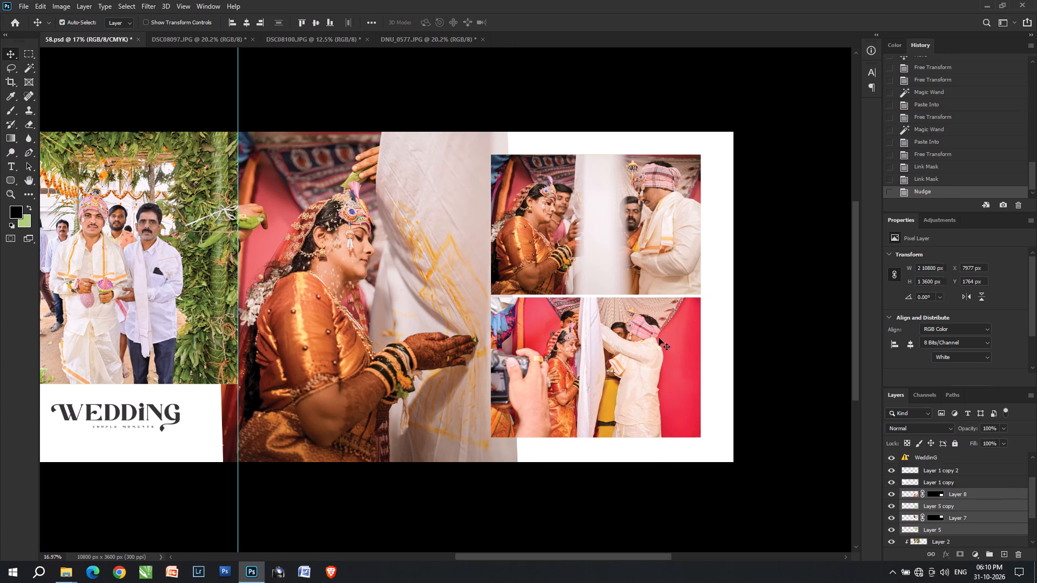
drag(663, 364, 669, 366)
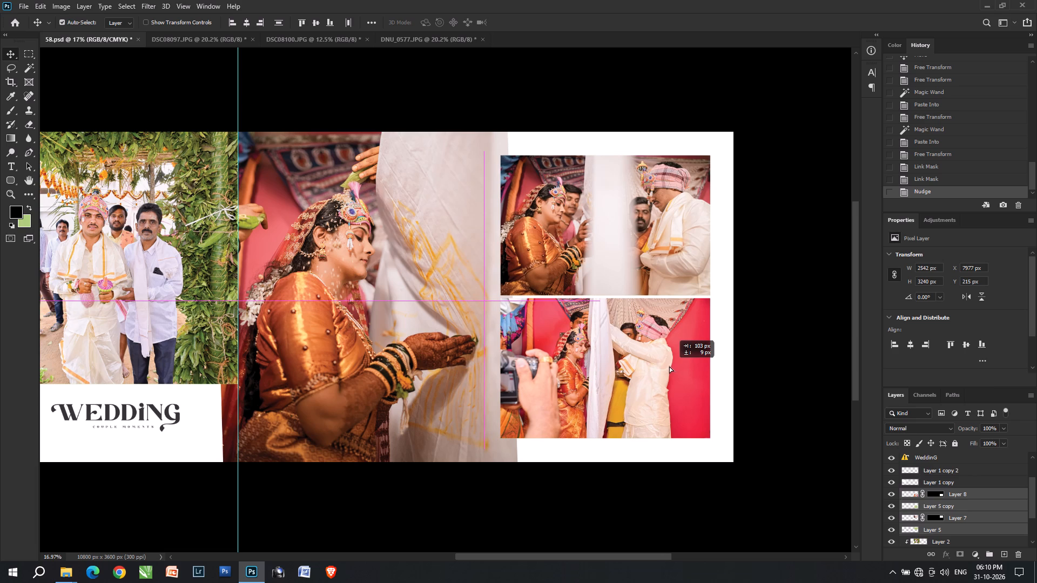
drag(669, 366, 671, 365)
drag(671, 365, 669, 365)
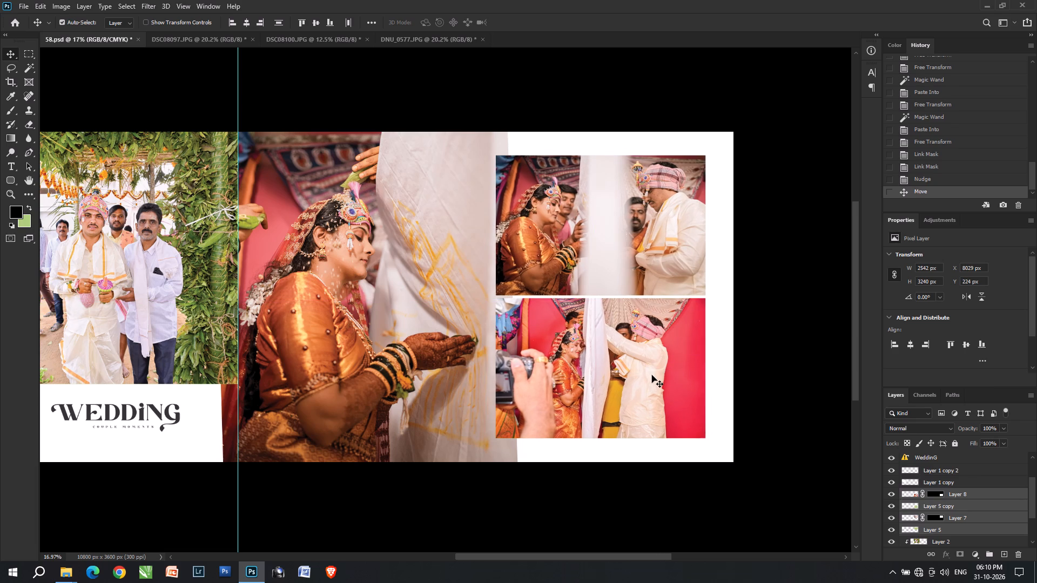
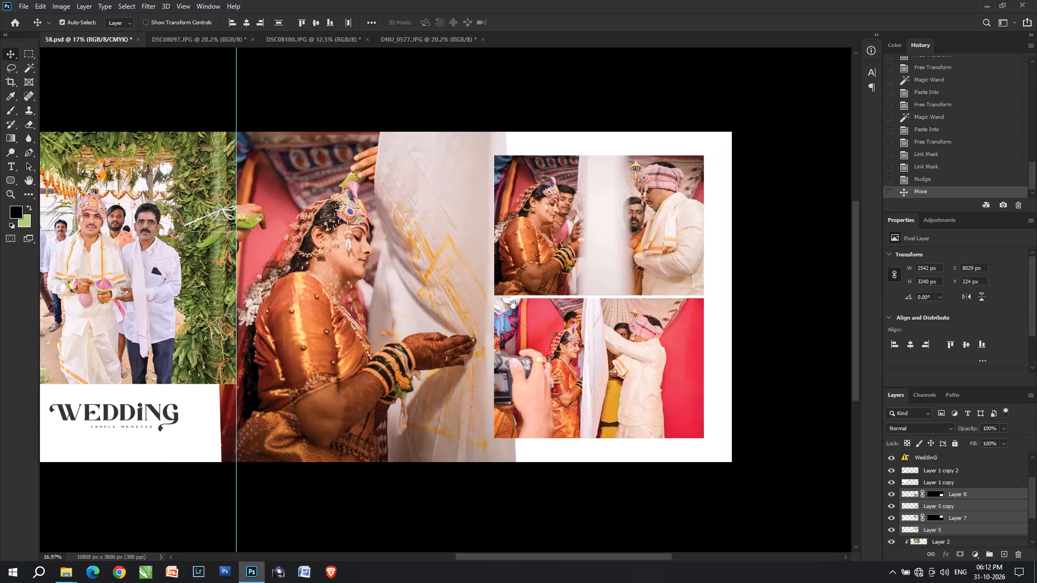
Select the bride photo on Layer 6 and move it about 103 px right.
text(vv)
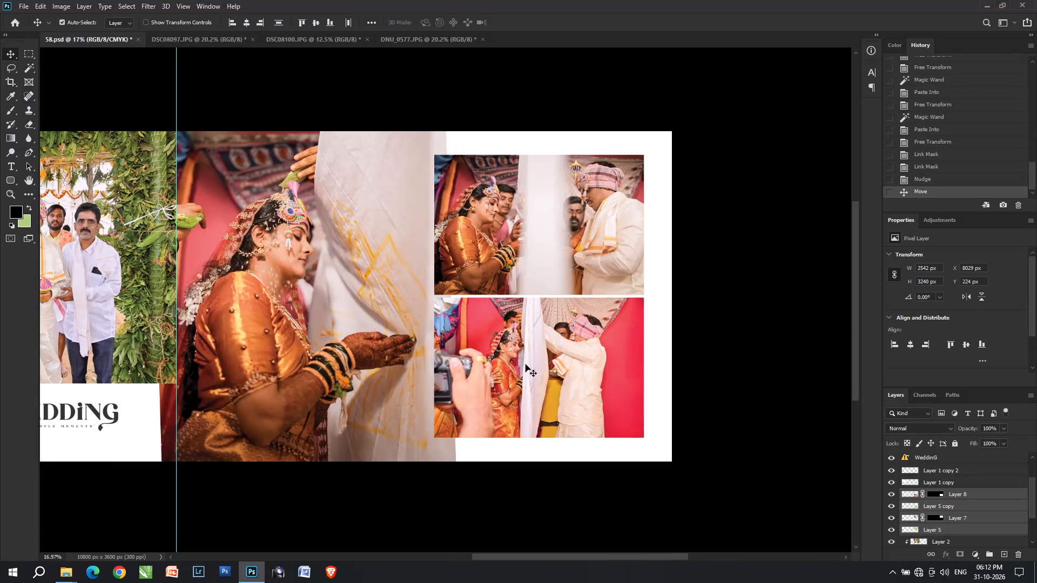
click(551, 392)
alt+scroll(551, 402, up, 1)
key(space)
key(space)
key(space)
key(space)
drag(351, 322, 421, 329)
click(421, 329)
drag(422, 329, 429, 330)
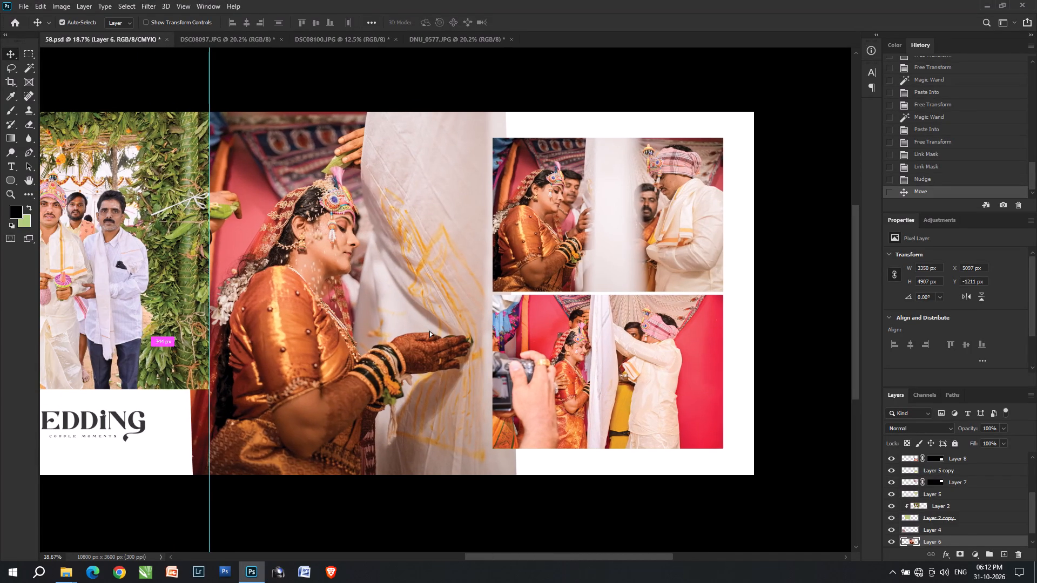
drag(429, 330, 432, 330)
Scale the bride photo proportionally to about 131% and shift it slightly left and up beside the centre guide.
key(ctrl+t)
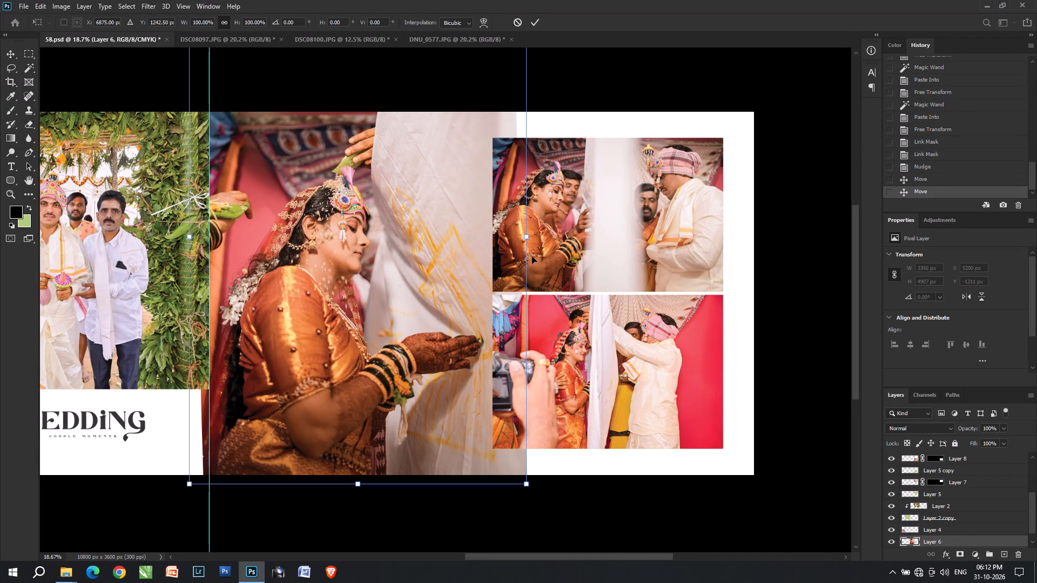
drag(528, 236, 633, 264)
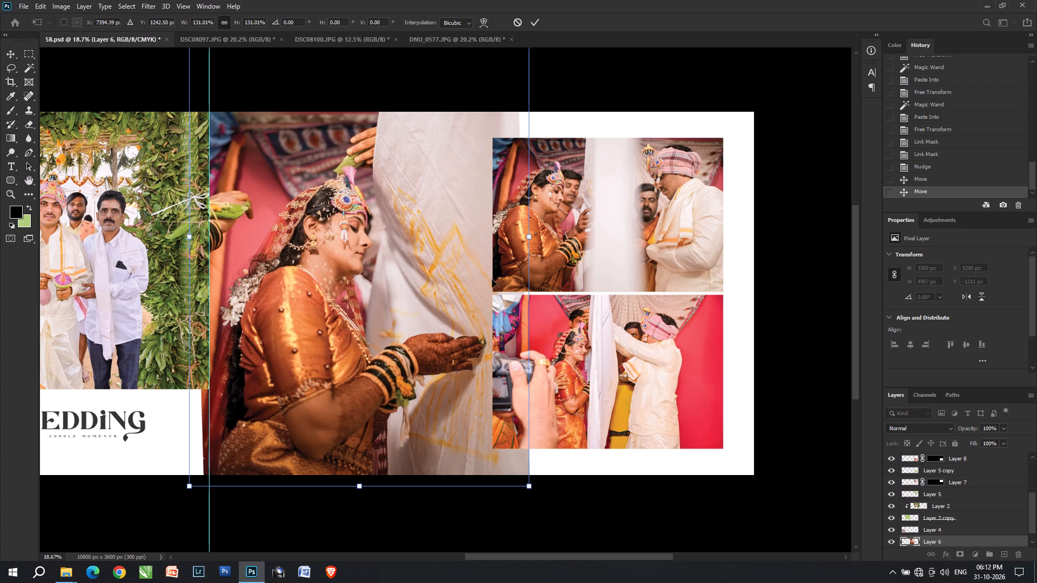
drag(502, 306, 487, 301)
key(Return)
text(vv)
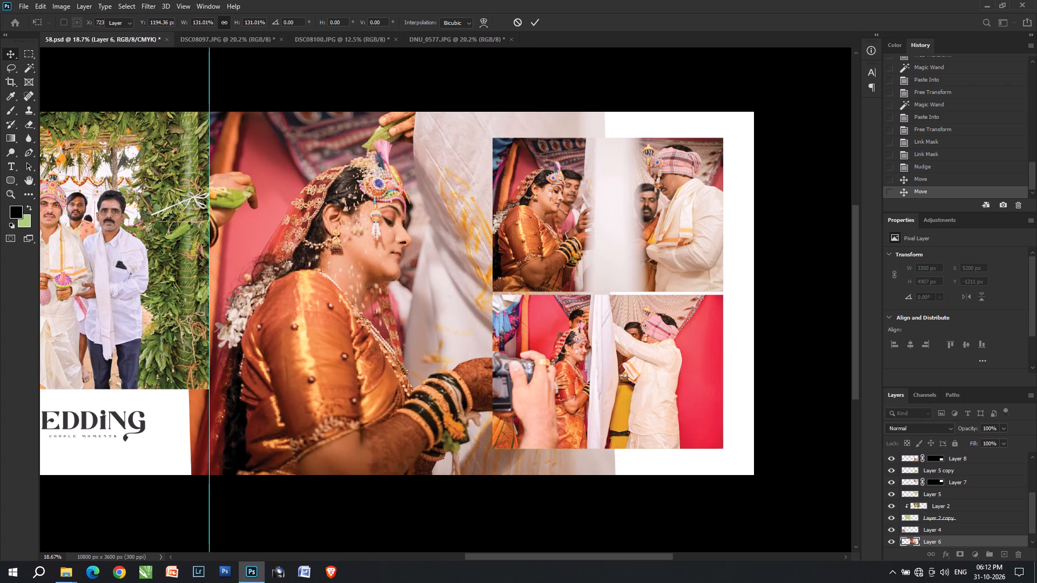
triple_click(306, 288)
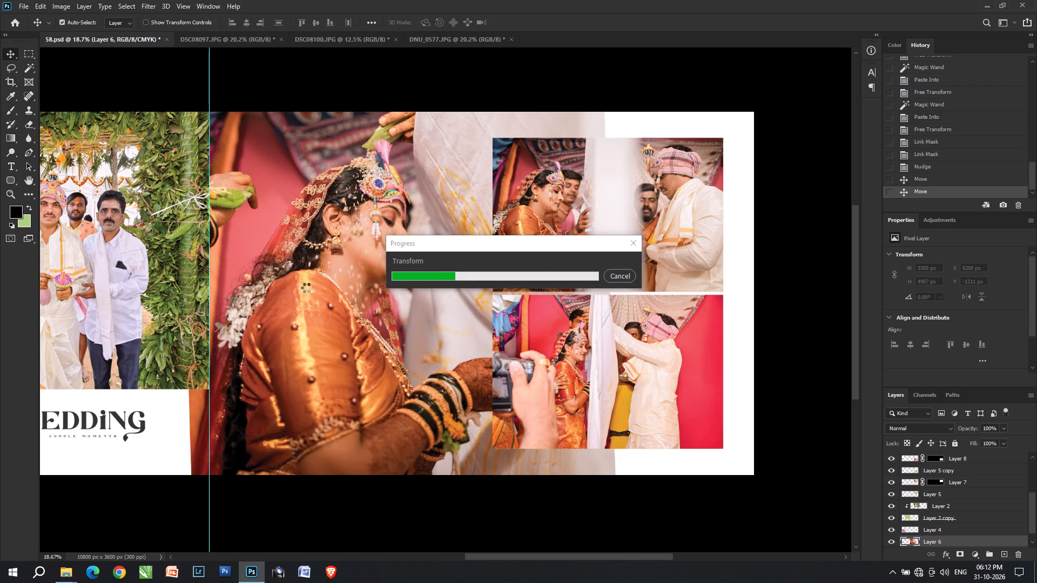
triple_click(306, 288)
triple_click(307, 288)
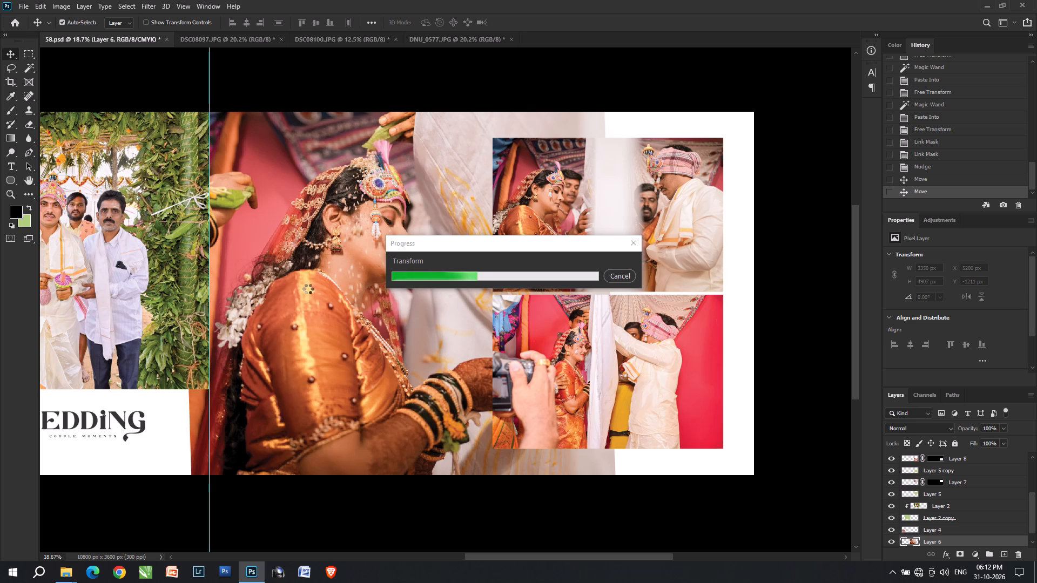
click(308, 289)
triple_click(308, 289)
triple_click(308, 290)
Switch to File Explorer, look through the Candid photos and the sheet folder, and return to Photoshop.
key(alt+Tab)
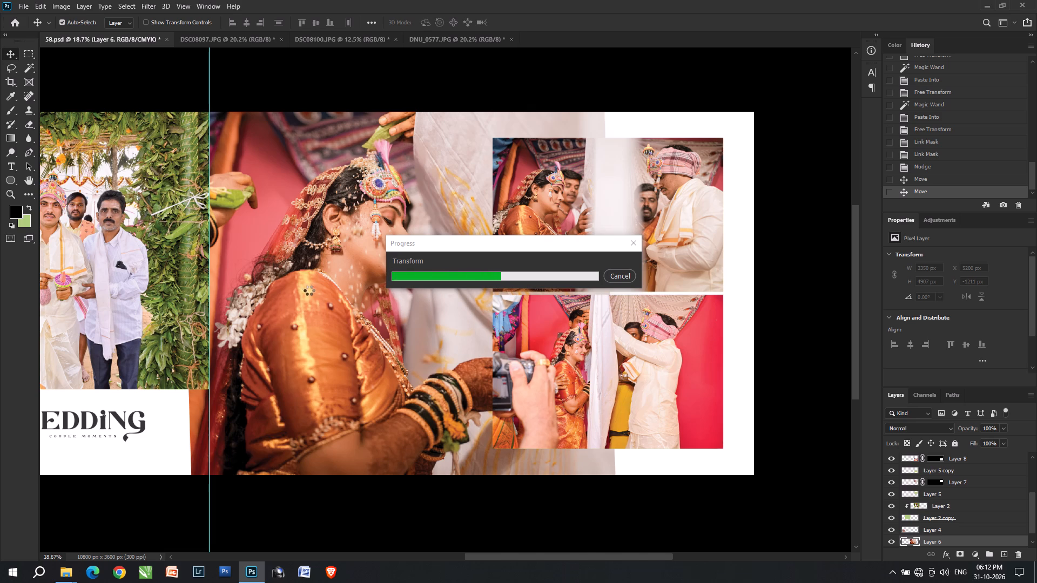
click(517, 206)
key(BackSpace)
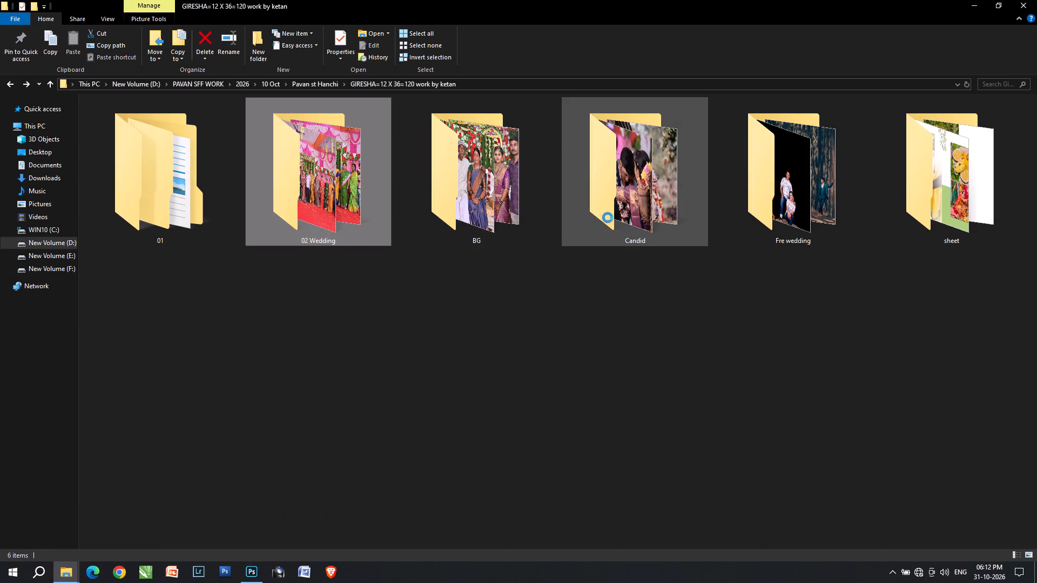
double_click(619, 223)
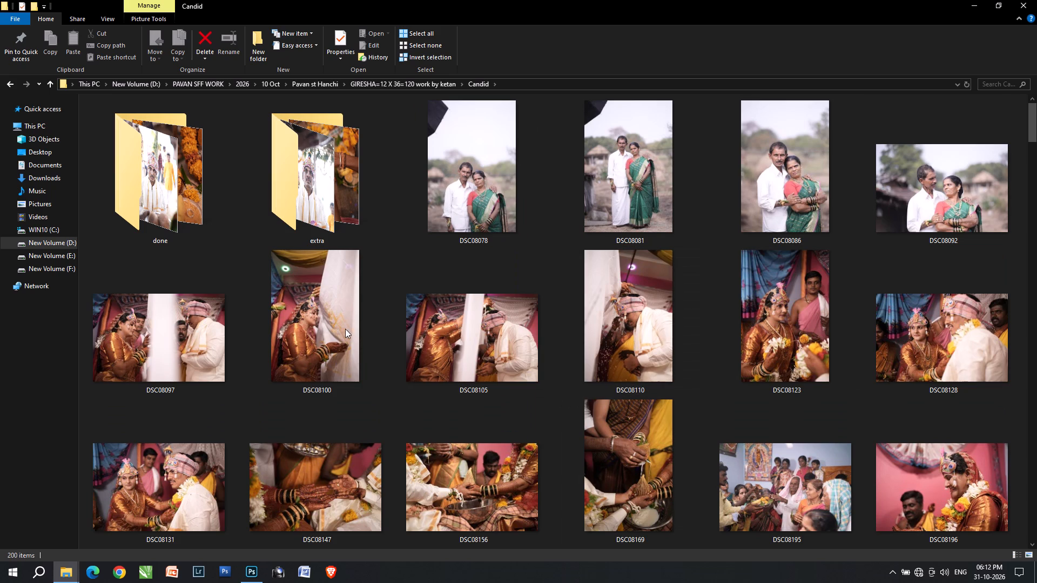
click(225, 326)
click(356, 350)
click(547, 350)
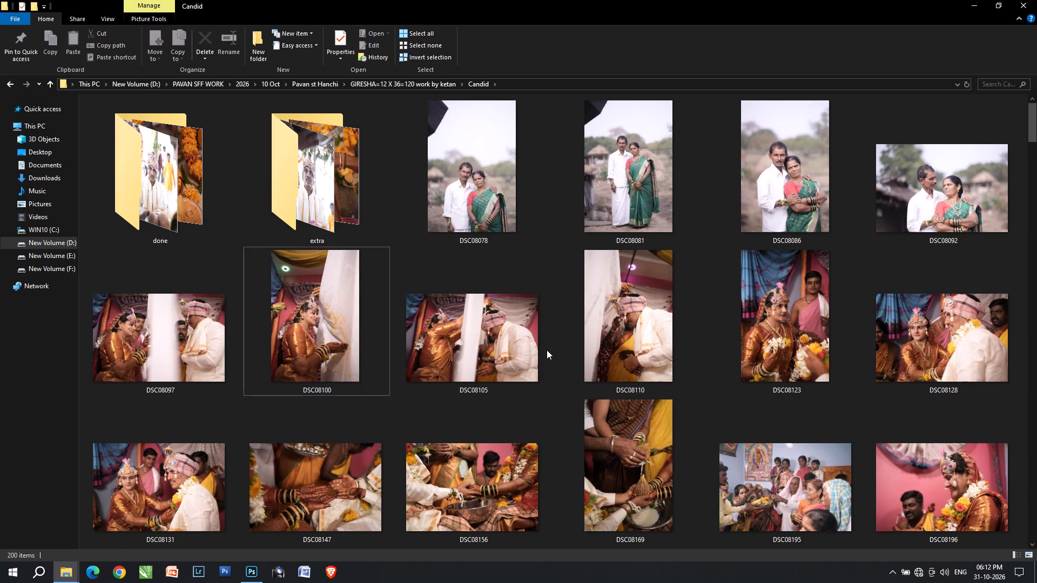
key(BackSpace)
click(322, 167)
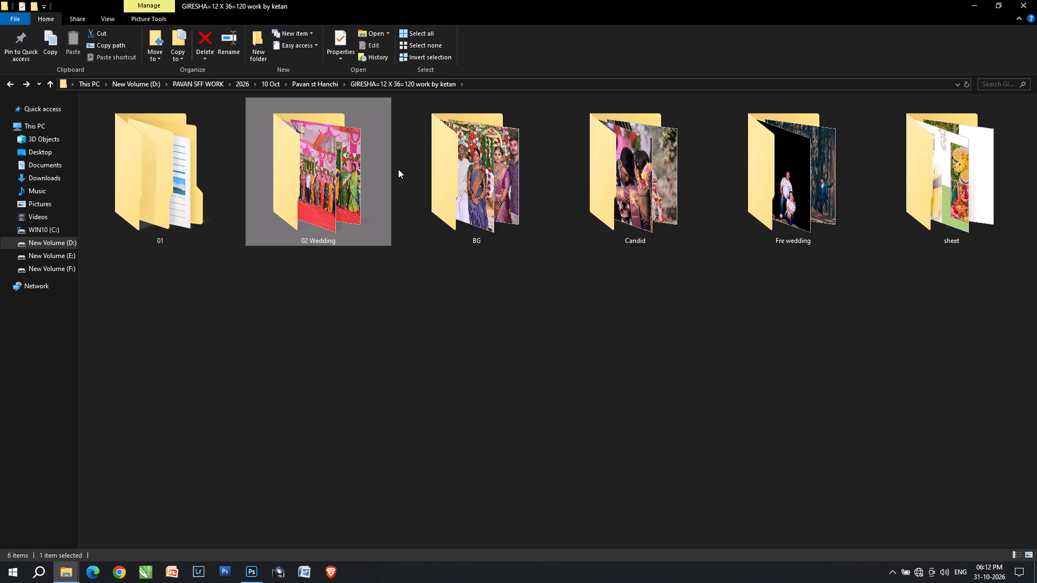
double_click(971, 204)
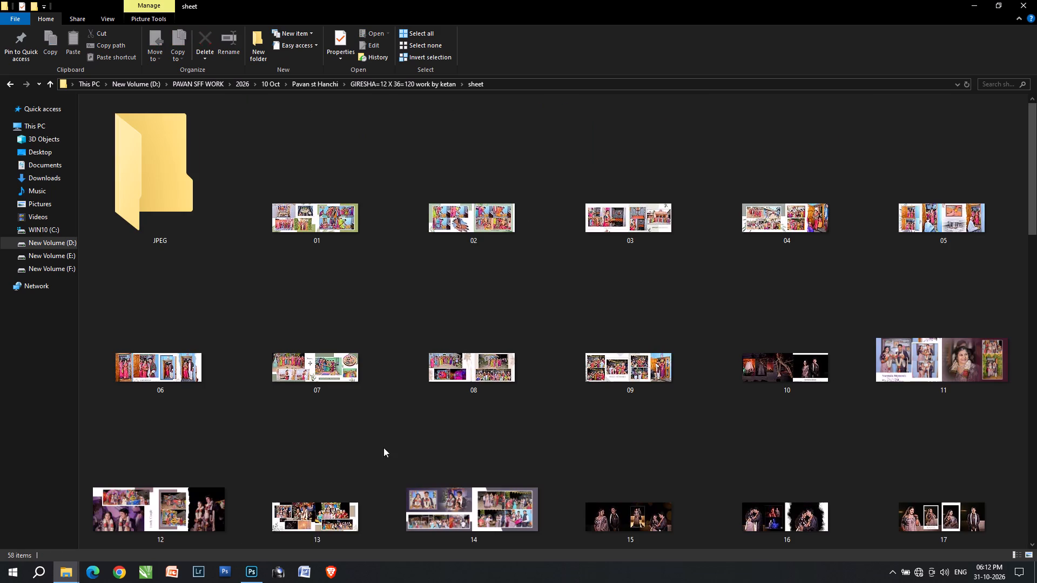
click(260, 572)
Clear the strip of the Layer 6 bride photo that extends past the centre guide onto the neighbouring page, and deselect.
right_click(366, 264)
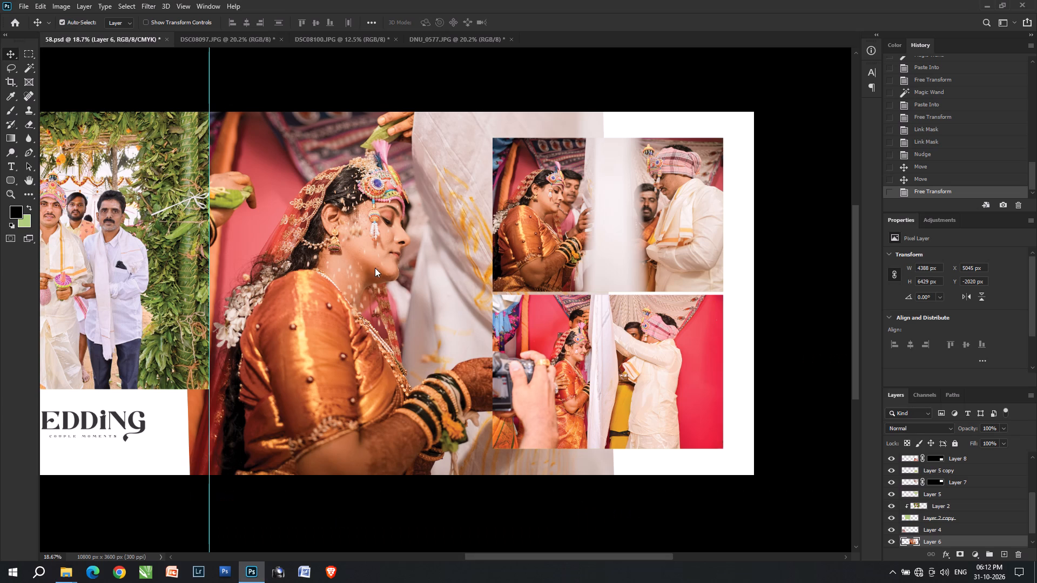
click(383, 273)
key(space)
key(space)
key(space)
key(space)
key(space)
key(space)
drag(326, 289, 384, 289)
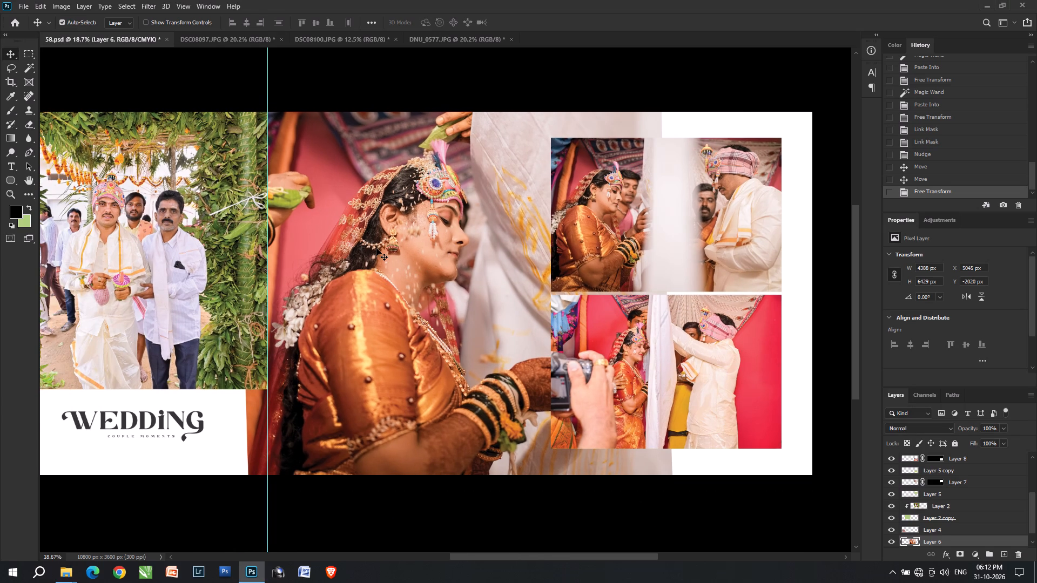
key(m)
key(m)
key(v)
key(v)
right_click(336, 231)
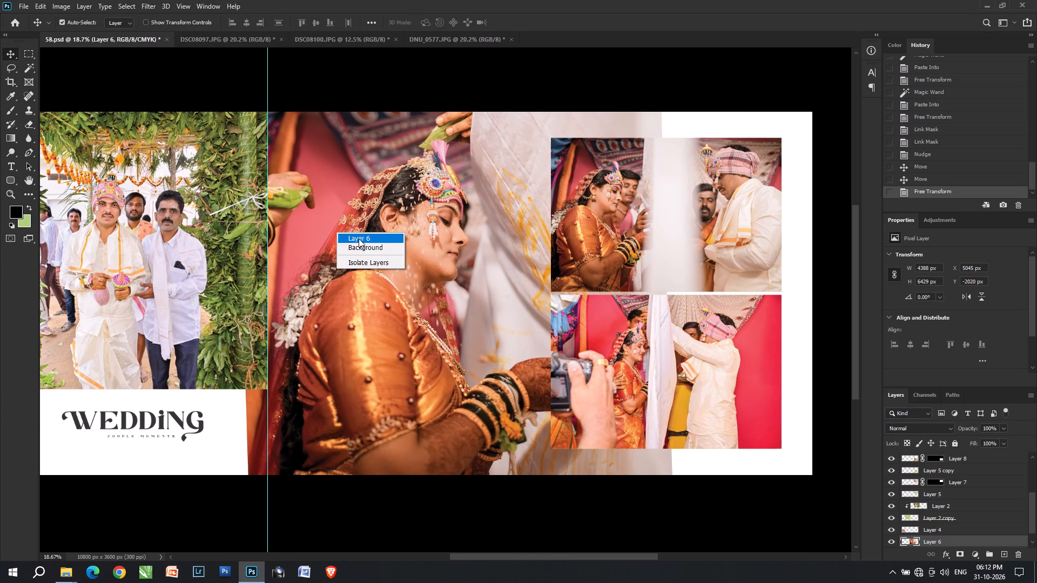
click(360, 239)
key(m)
key(m)
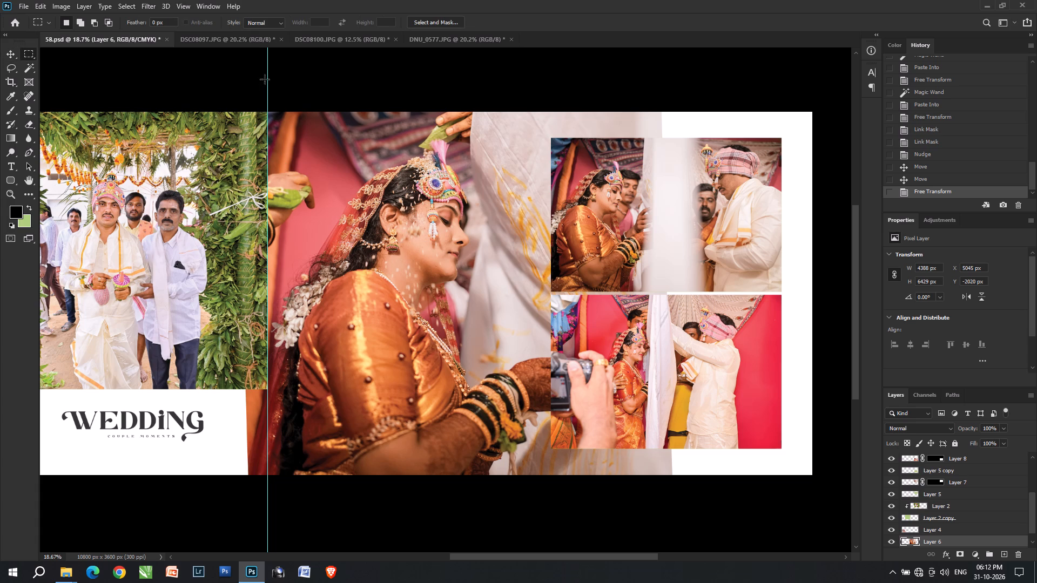
drag(267, 79, 161, 582)
key(Delete)
key(space)
key(space)
key(space)
key(space)
key(space)
key(space)
key(space)
key(space)
key(space)
key(space)
key(space)
key(space)
key(space)
key(space)
key(space)
key(space)
key(space)
key(space)
key(space)
key(space)
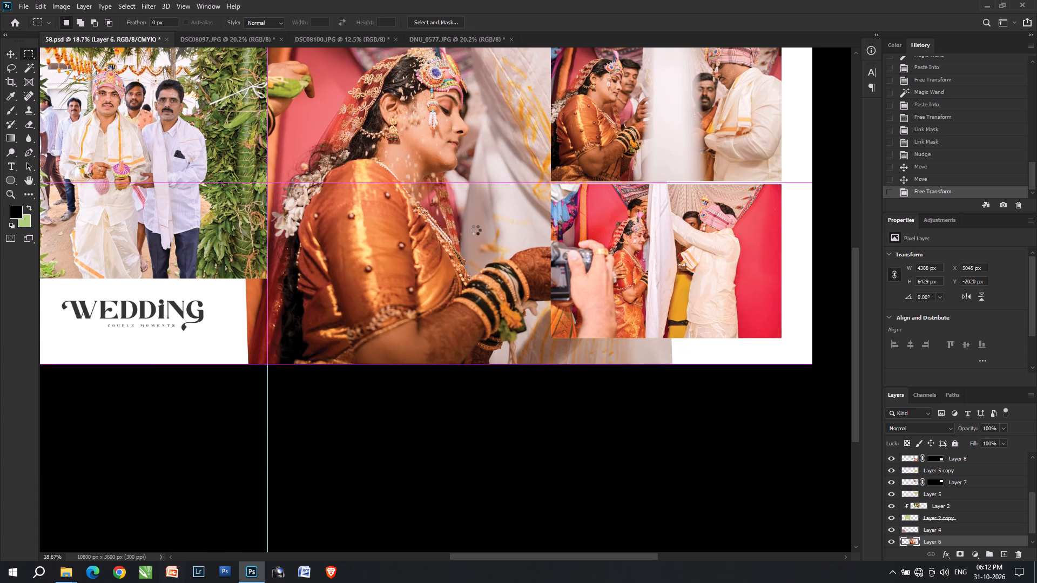
drag(474, 234, 291, 387)
key(ctrl+d)
key(space)
key(space)
key(space)
key(space)
key(space)
key(space)
key(space)
key(space)
key(space)
key(space)
key(space)
key(space)
drag(566, 288, 399, 415)
key(ctrl+d)
Copy a 1785 x 3210 px area of the white Background around the stacked frames to a new layer directly above Layer 6.
key(v)
key(v)
right_click(321, 313)
click(329, 318)
key(m)
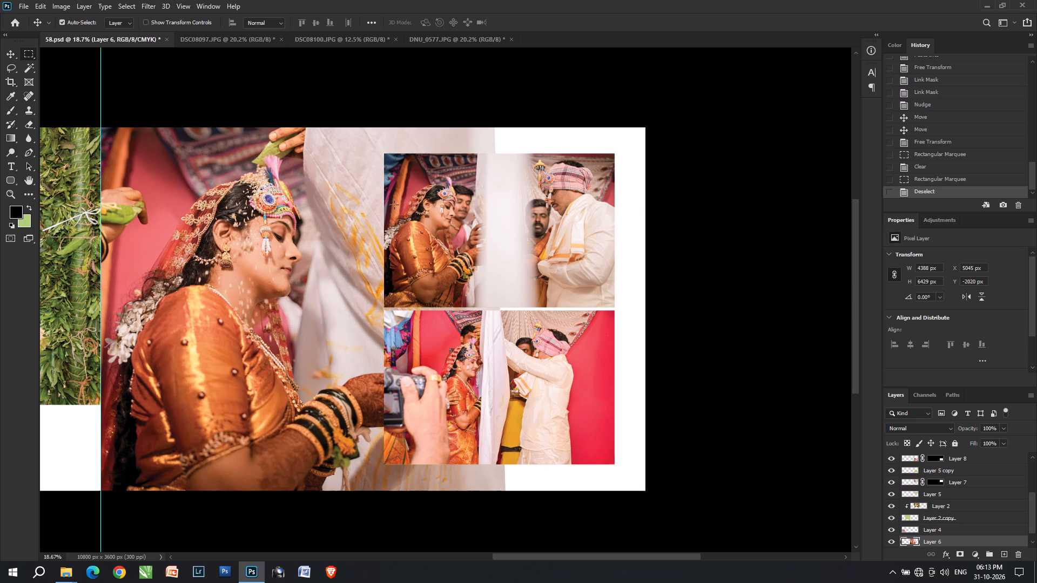
key(m)
drag(375, 146, 543, 472)
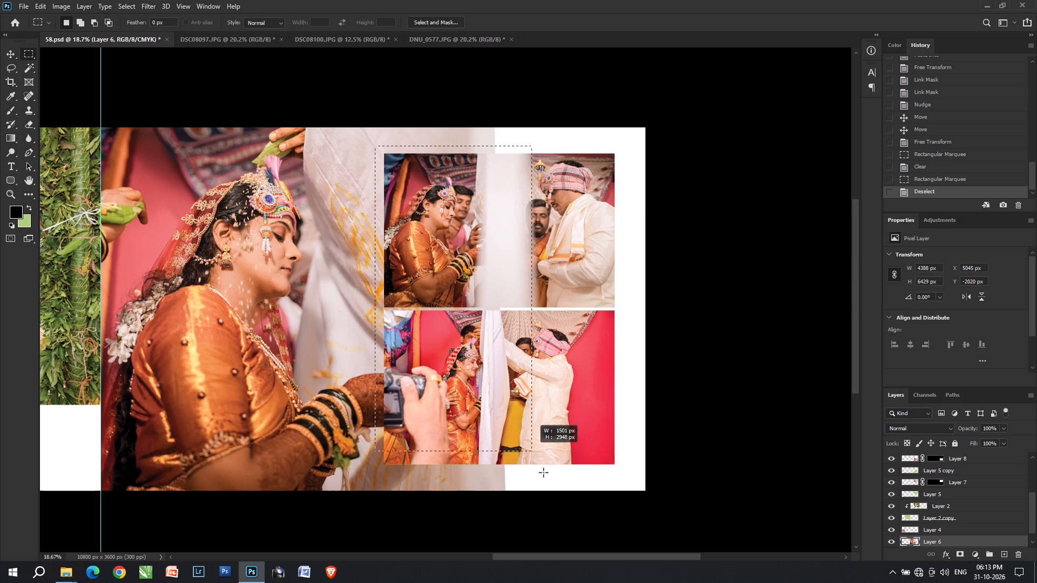
drag(543, 472, 555, 469)
scroll(1028, 524, down, 5)
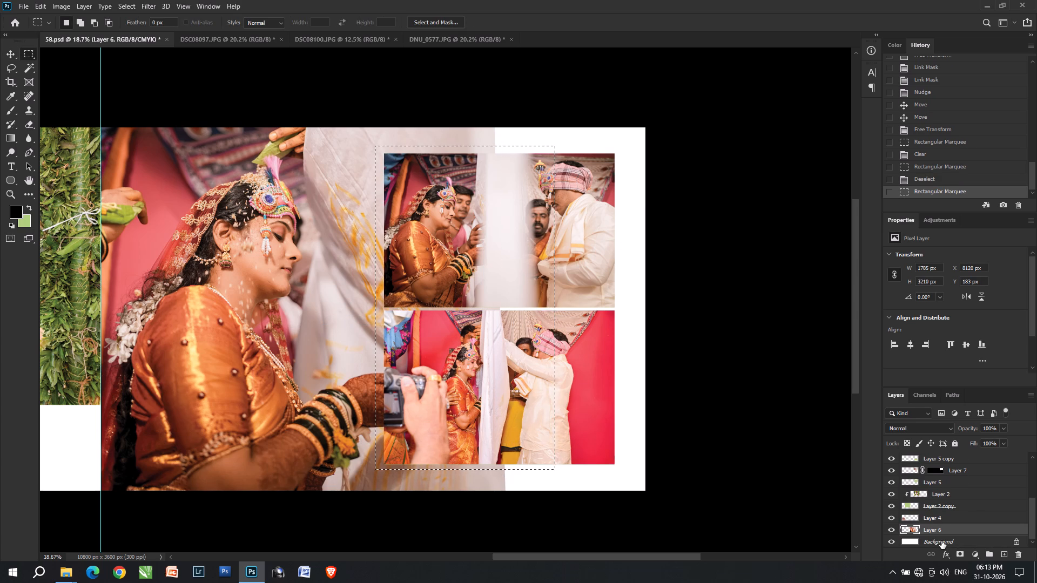
click(941, 541)
key(ctrl+j)
key(ctrl+bracketright)
Nudge the white backing about 50 px right and 12 px up for a thin border beside the stacked frames.
text(vv)
key(Up)
text(vvvvv)
key(v)
key(Down)
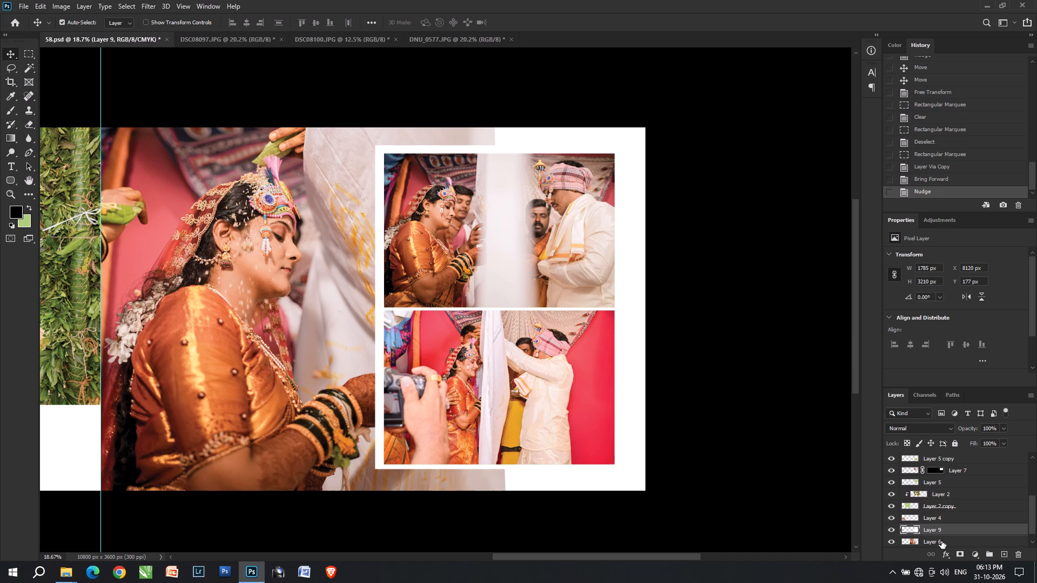
key(Right)
key(Down)
key(Right)
key(Down)
key(Right)
key(Down)
key(Right)
key(Right)
key(Up)
key(Right)
key(Up)
key(Right)
key(Up)
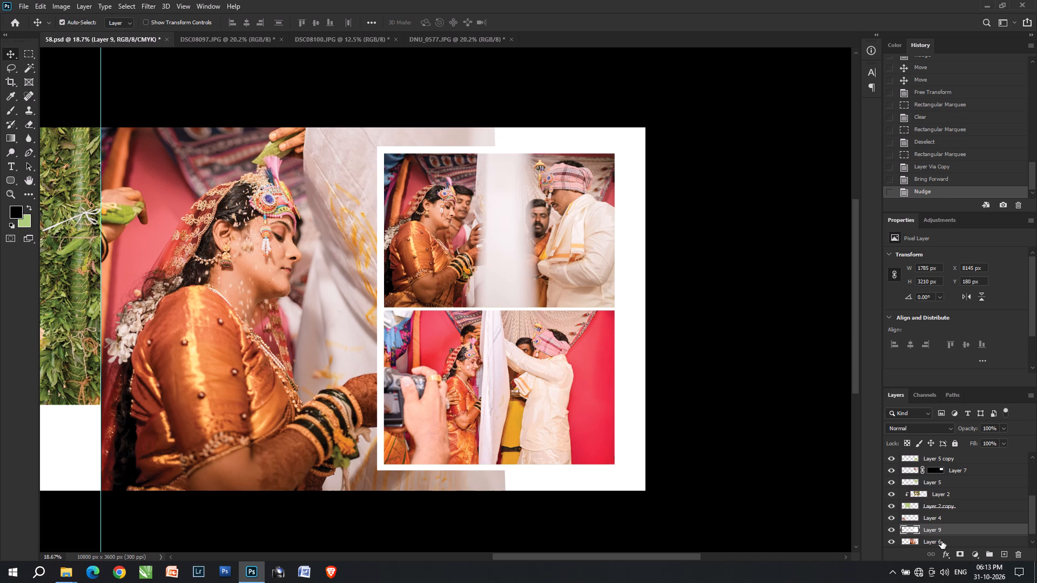
key(Right)
key(Down)
key(Right)
key(Down)
key(Right)
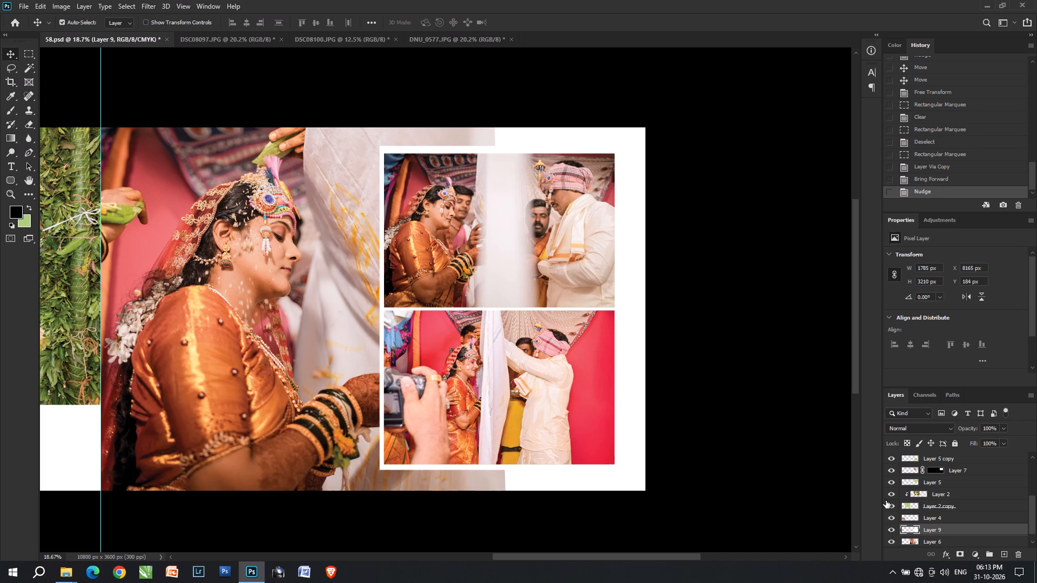
key(Right)
key(Up)
key(Up)
alt+scroll(282, 329, up, 8)
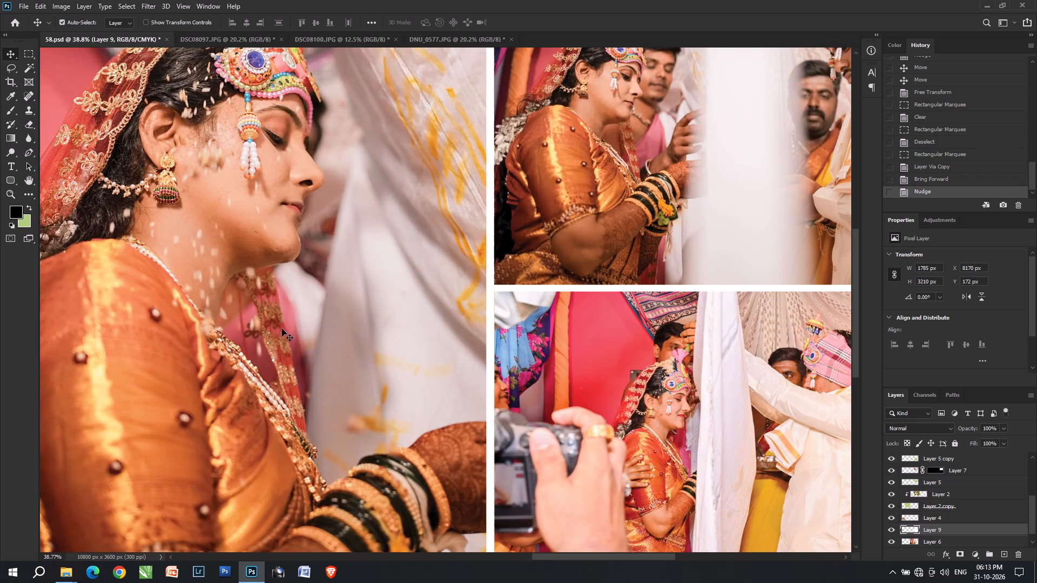
scroll(307, 324, down, 12)
key(Up)
key(Down)
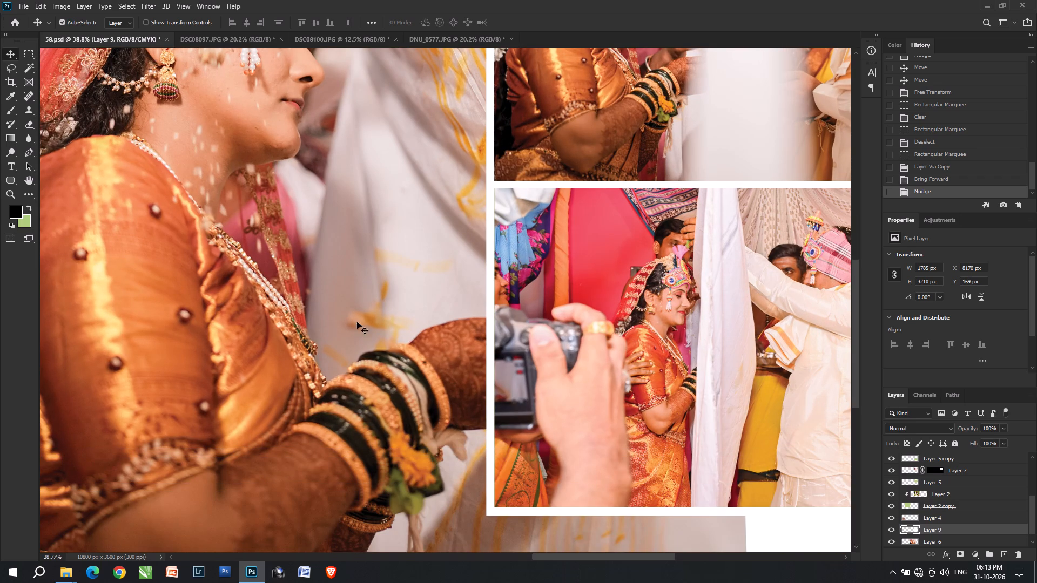
Lower the white backing's top edge to about 98.66% height so its top border matches the thin side border.
key(space)
key(space)
key(space)
key(space)
key(space)
key(space)
key(space)
drag(536, 100, 473, 570)
key(ctrl+t)
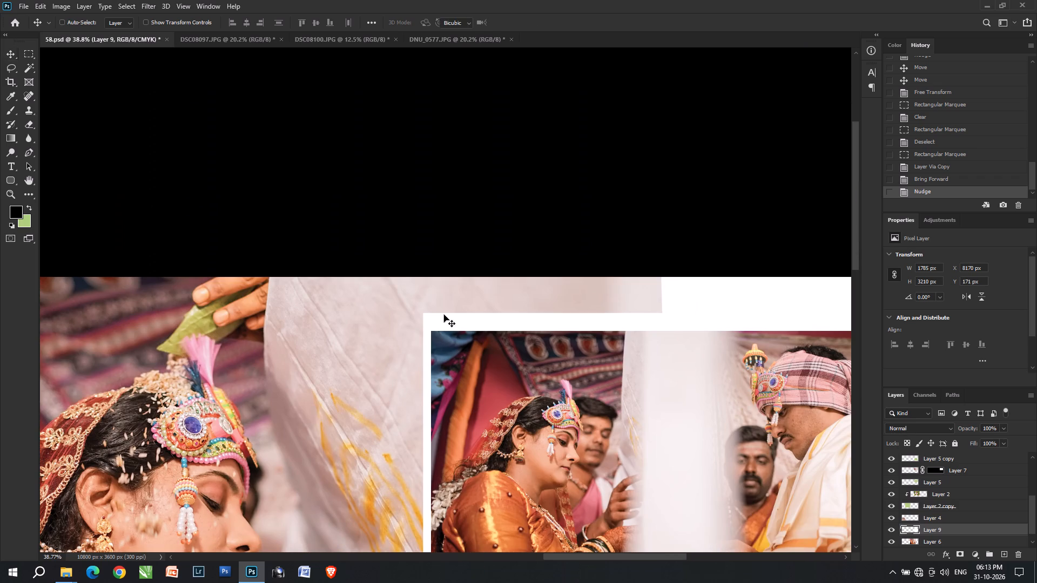
alt+scroll(445, 315, up, 9)
shift+click(460, 304)
shift+drag(460, 306, 461, 313)
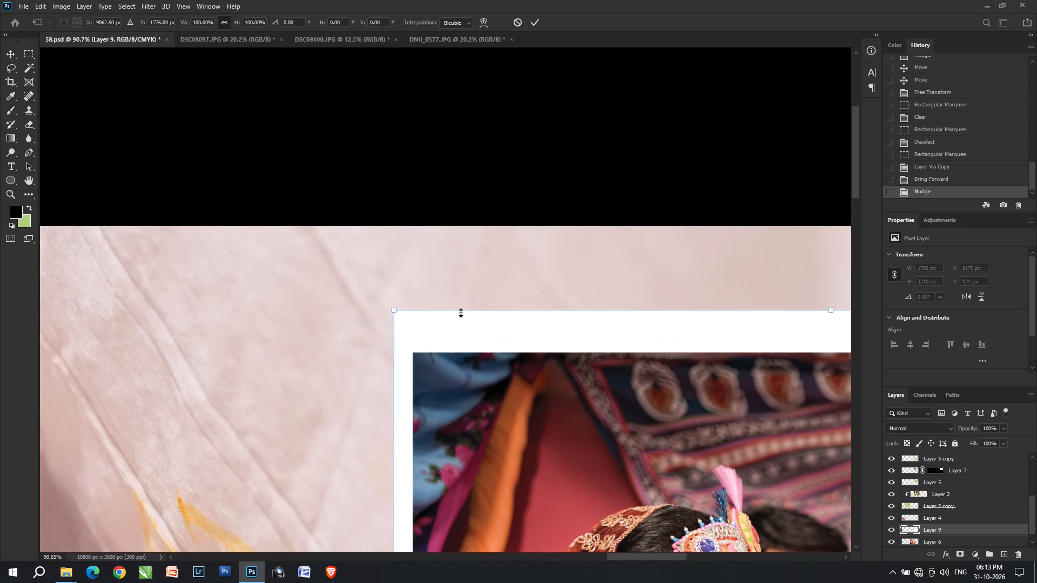
shift+drag(461, 313, 463, 327)
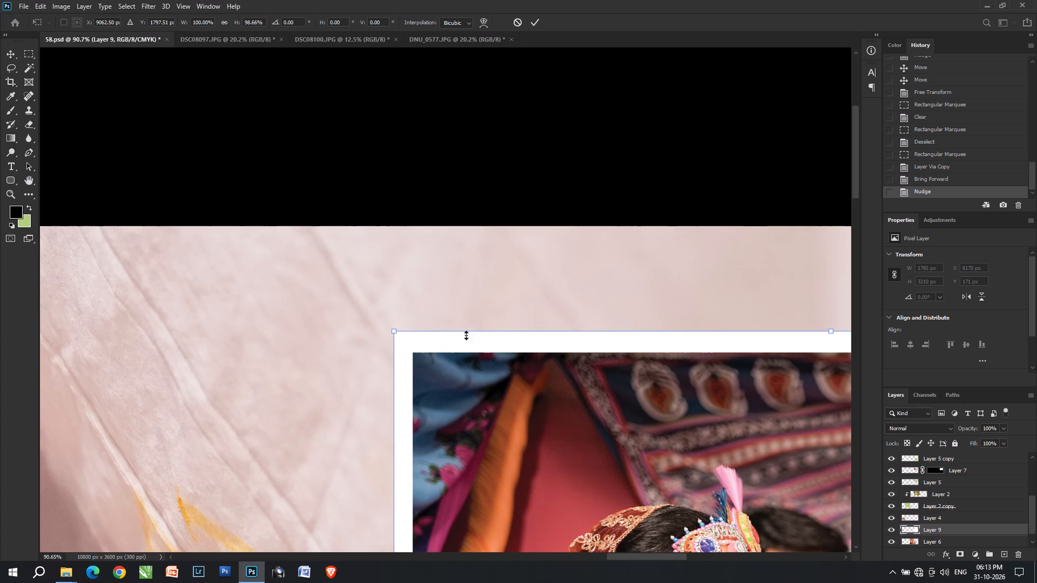
shift+double_click(469, 347)
View the whole spread and save 58.psd.
alt+scroll(479, 345, down, 20)
alt+scroll(479, 345, down, 9)
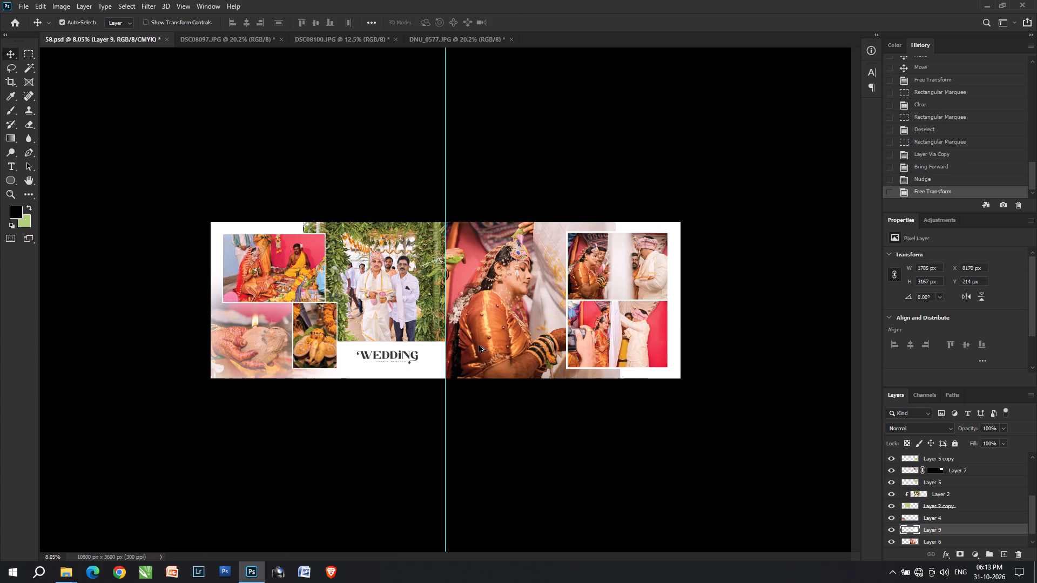
ctrl+click(555, 453)
key(ctrl+s)
key(ctrl+s)
key(ctrl+s)
key(ctrl+s)
key(ctrl+s)
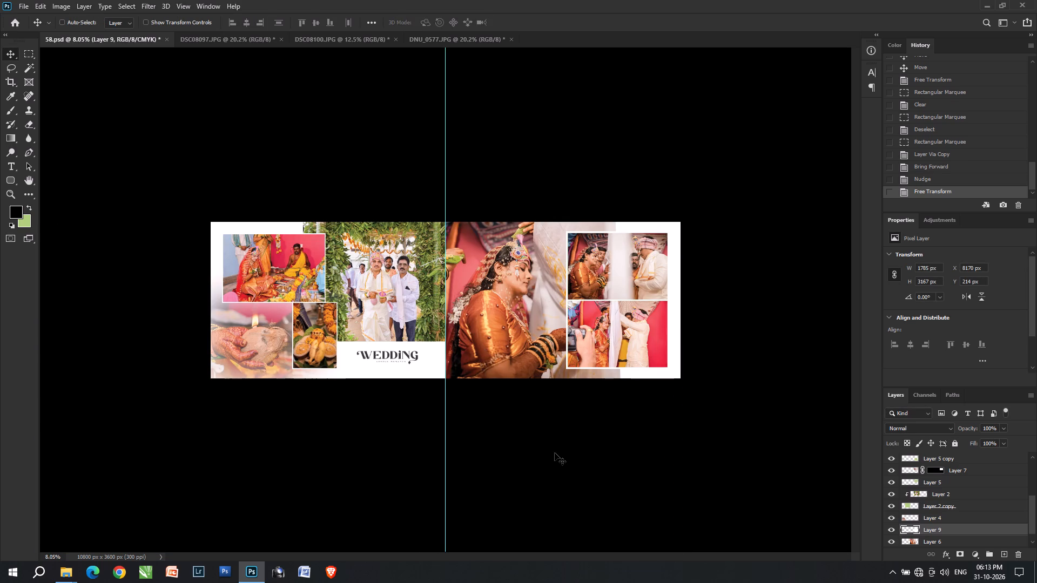
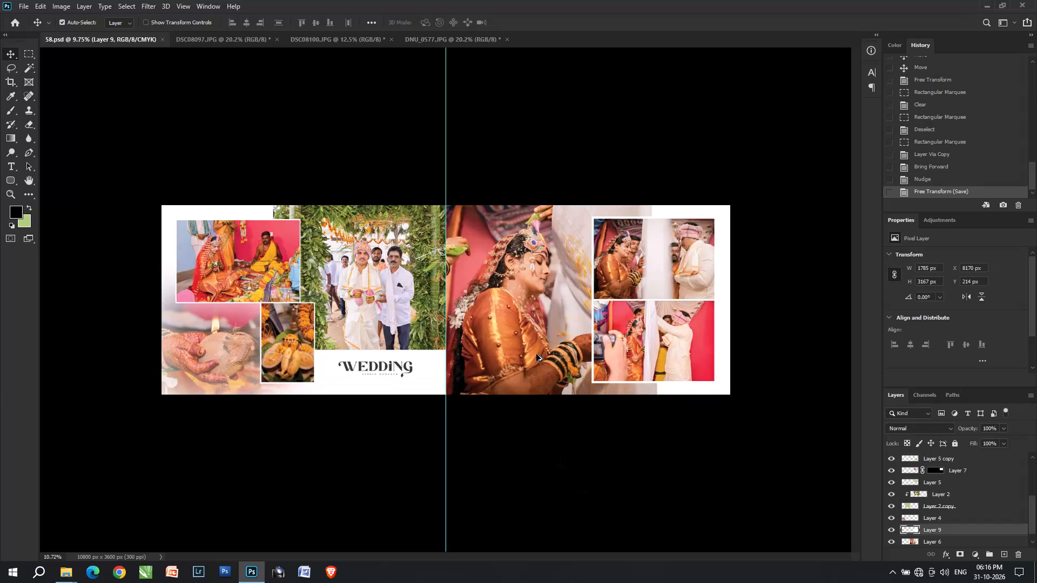
Save 58.psd with the resized white backing.
key(ctrl+s)
key(ctrl+s)
key(ctrl+s)
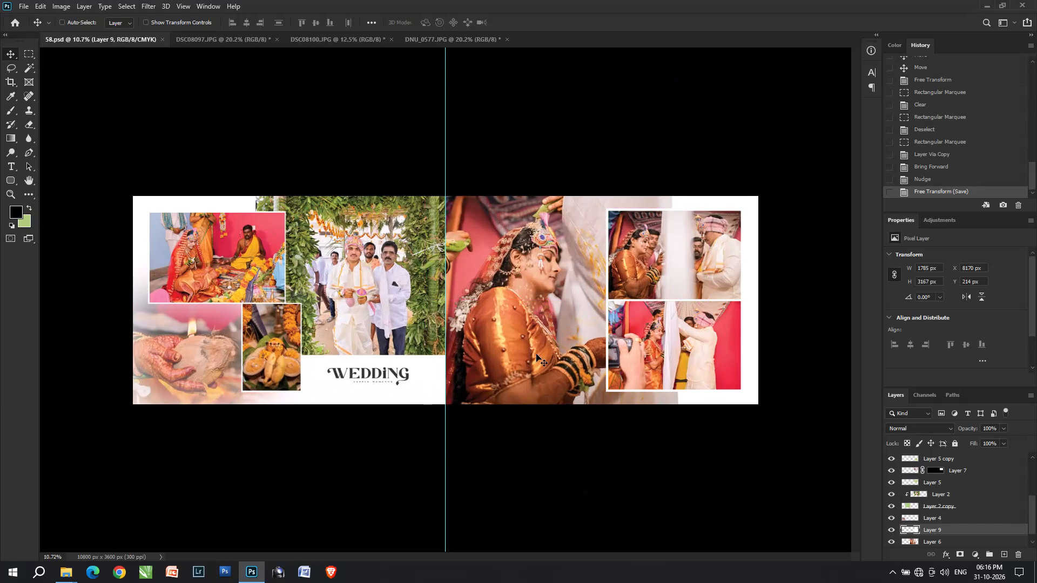
Copy a 539 x 433 px block of the white Background at the spread's upper-left corner to a new layer.
alt+scroll(209, 314, up, 7)
key(space)
key(space)
key(space)
key(space)
key(space)
key(space)
key(space)
key(space)
key(space)
key(space)
drag(211, 306, 454, 504)
text(mm)
drag(208, 250, 369, 389)
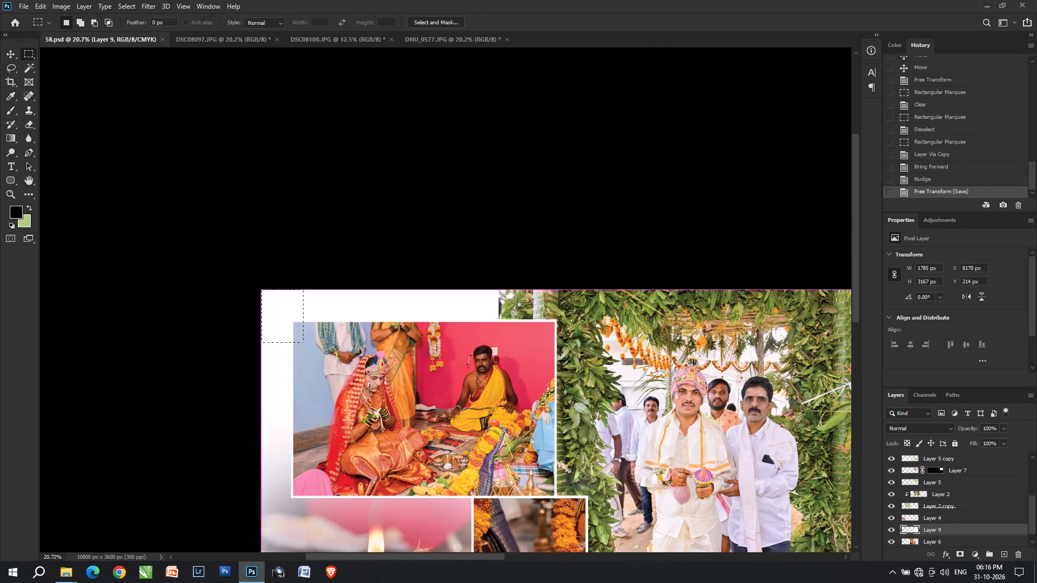
drag(369, 389, 321, 337)
scroll(807, 541, down, 3)
scroll(940, 532, down, 4)
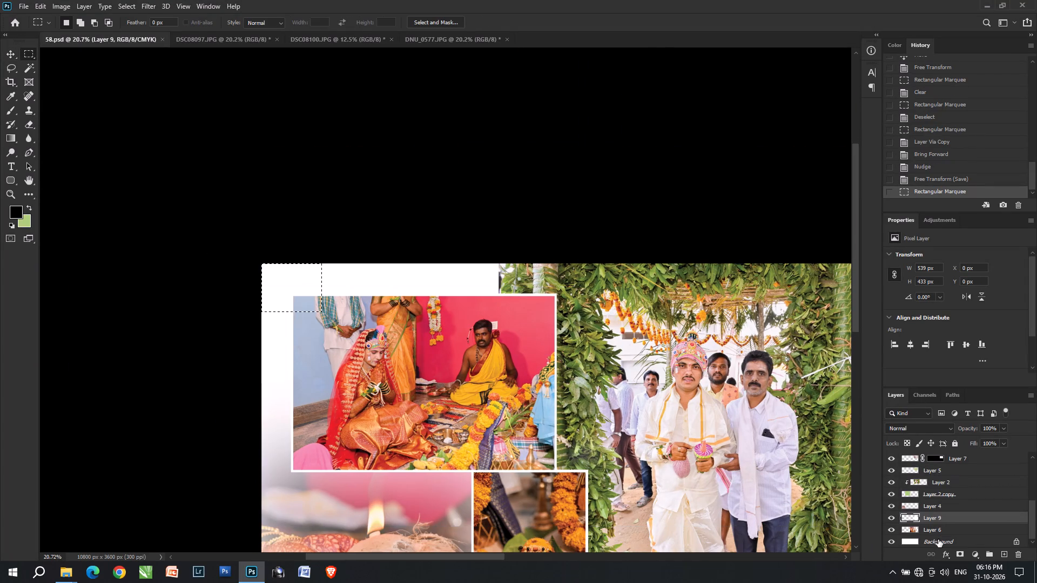
click(938, 539)
key(ctrl+j)
Fill the corner block with the pink sampled from the wall in the seated bride photo.
key(ctrl+shift+BackSpace)
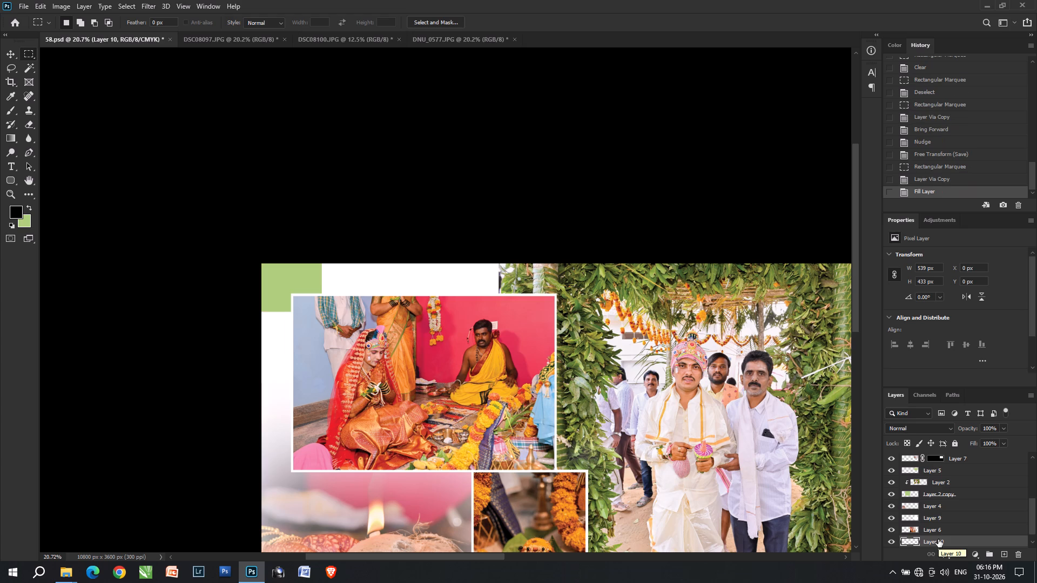
scroll(294, 360, up, 3)
key(i)
drag(546, 340, 569, 333)
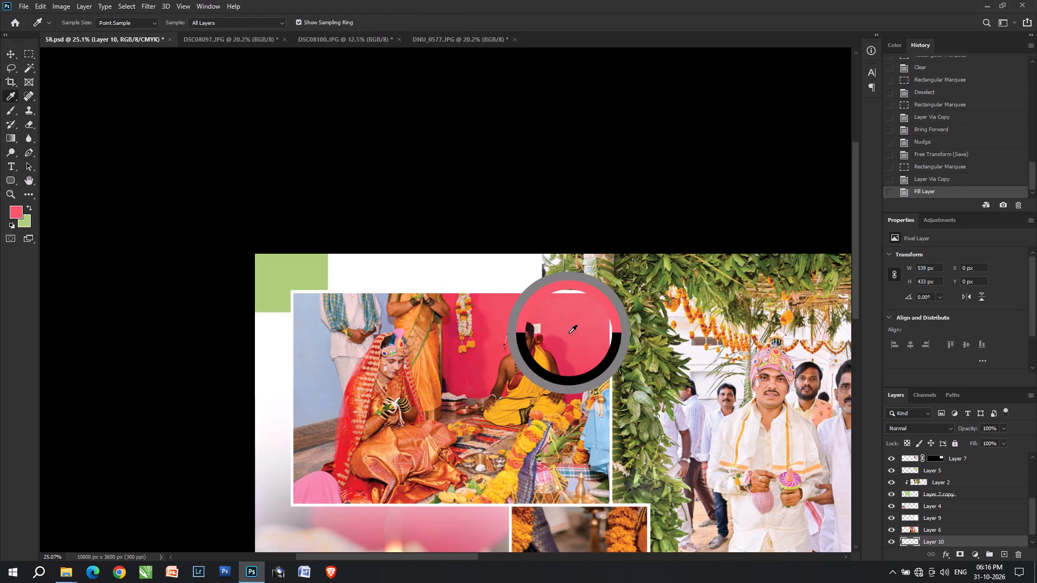
drag(569, 333, 570, 331)
key(x)
key(ctrl+shift+BackSpace)
Lower the pink corner block's opacity to 70% and save 58.psd.
key(v)
alt+scroll(49, 178, down, 11)
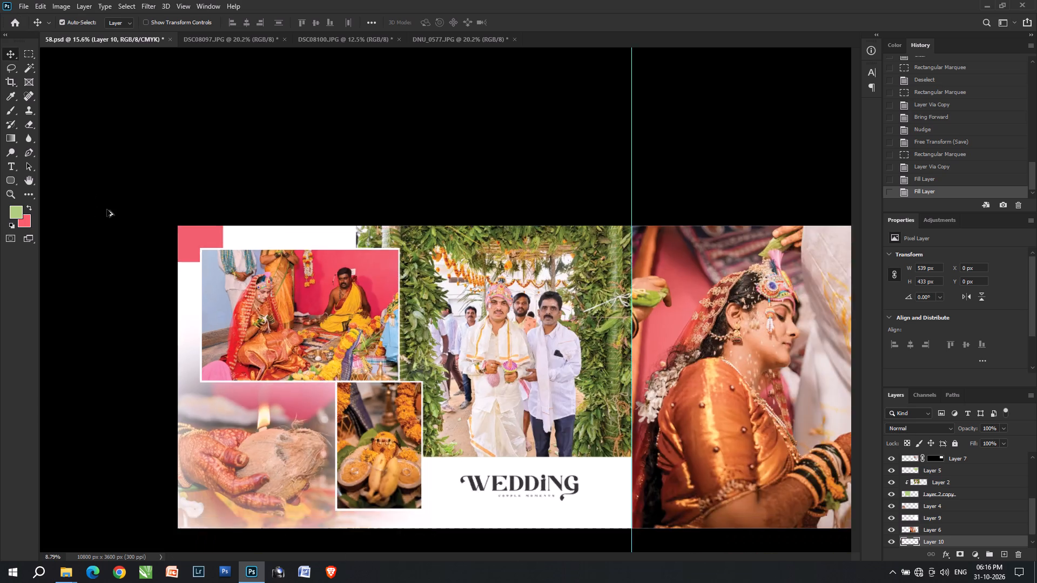
key(7)
key(ctrl+s)
key(ctrl+s)
Merge all visible layers and save the flattened spread as JPEG 58 in the JPEG folder inside sheet.
key(ctrl+shift+e)
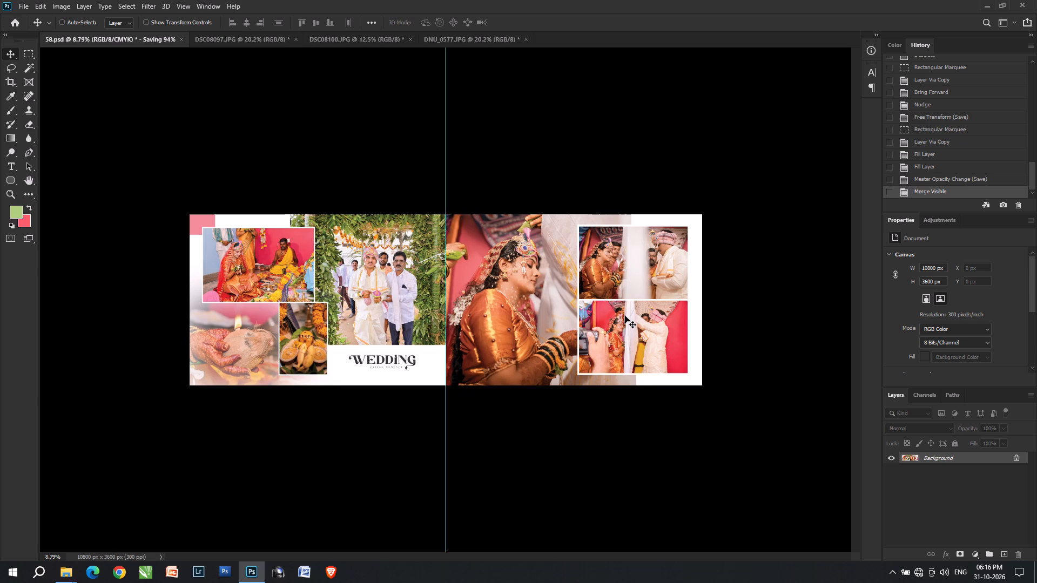
key(ctrl+shift+s)
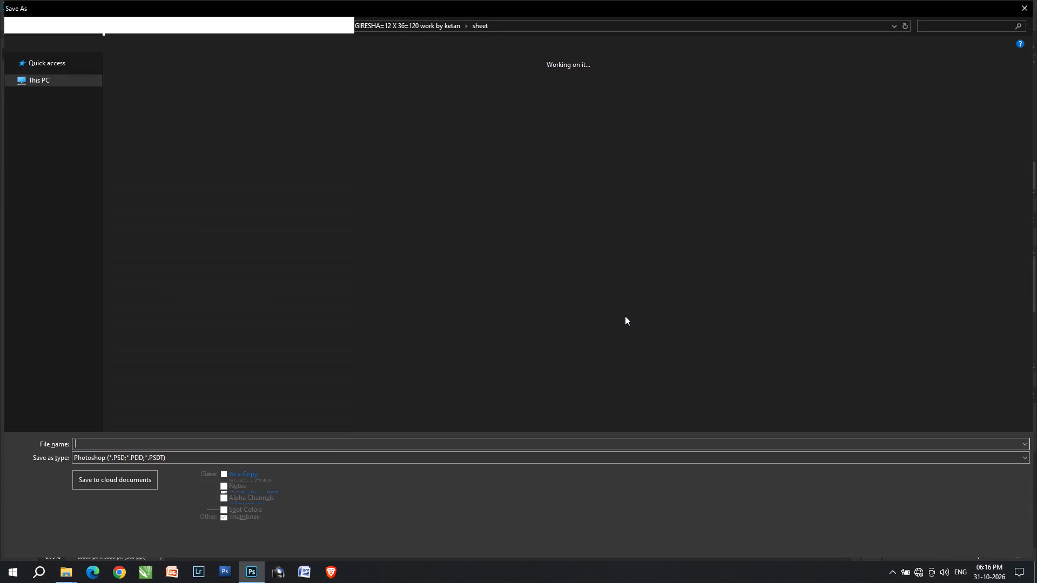
double_click(126, 83)
key(Tab)
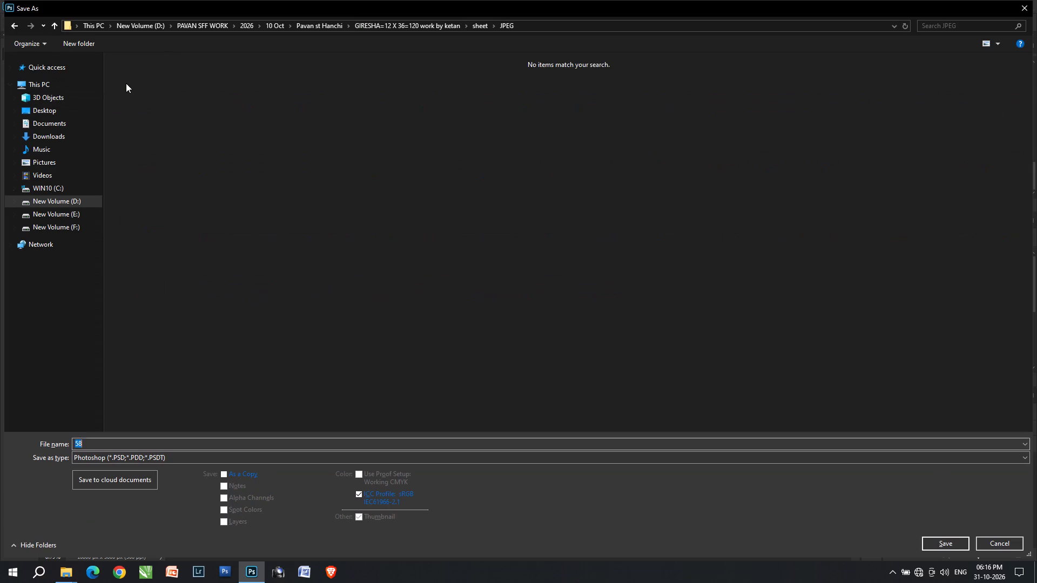
key(Tab)
key(j)
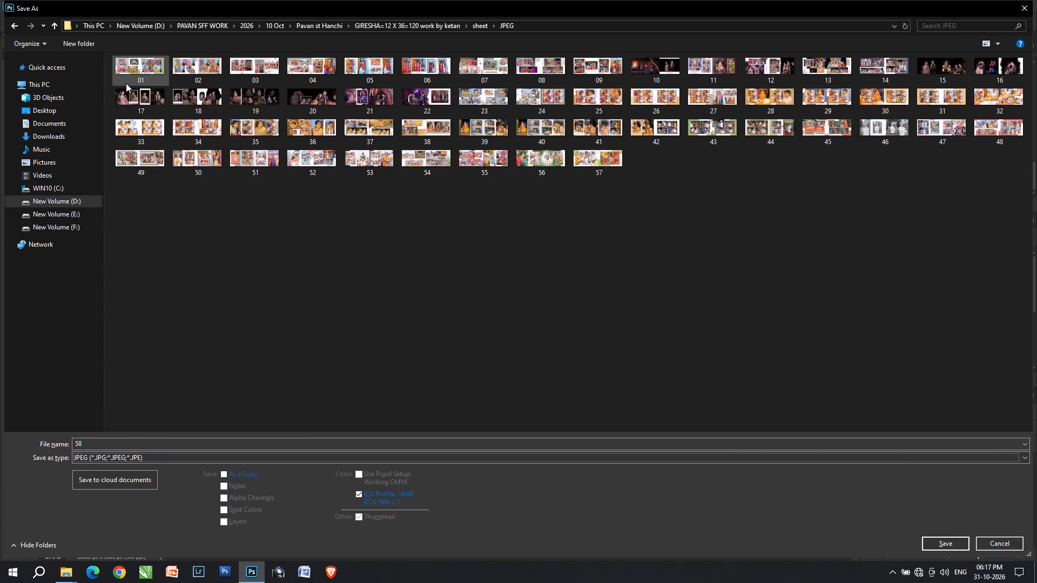
key(Return)
key(Return)
key(Return)
key(Return)
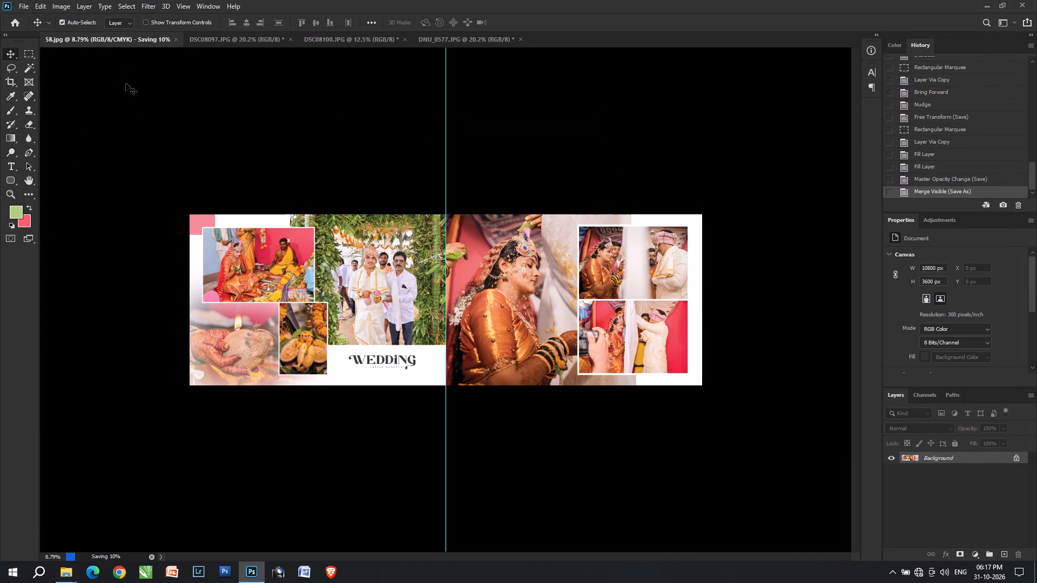
Turn the merged page blank white using Hue/Saturation with Lightness +100.
key(ctrl+alt+u)
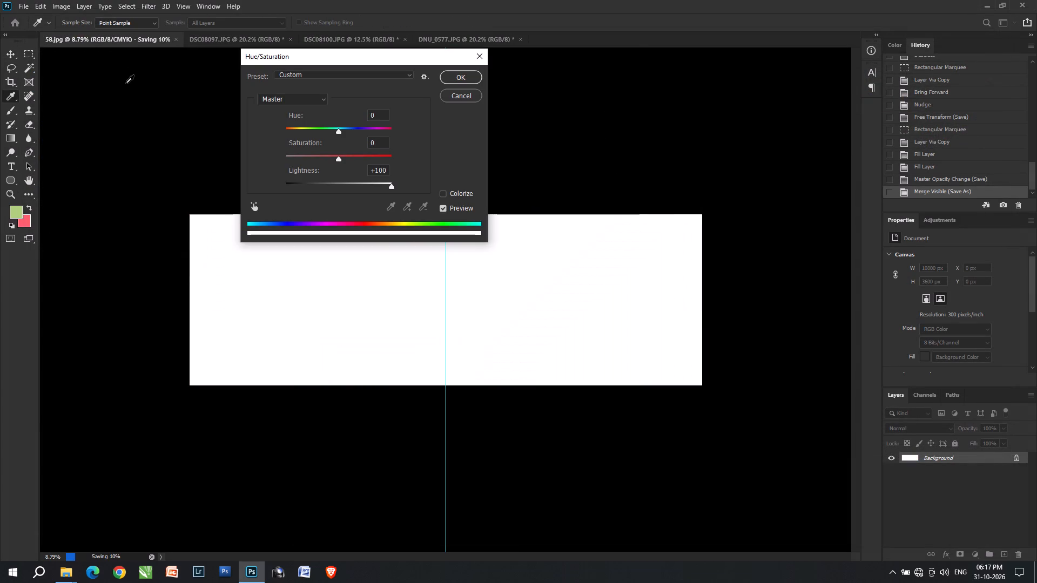
key(Return)
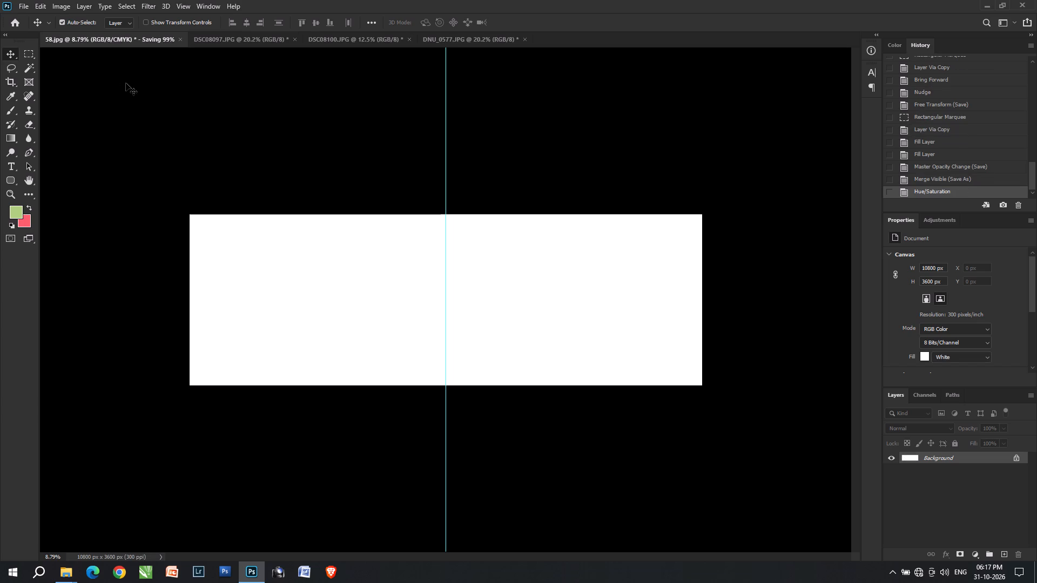
Save the blank white page as 59 in Photoshop PSD format in the sheet folder.
key(ctrl+shift+s)
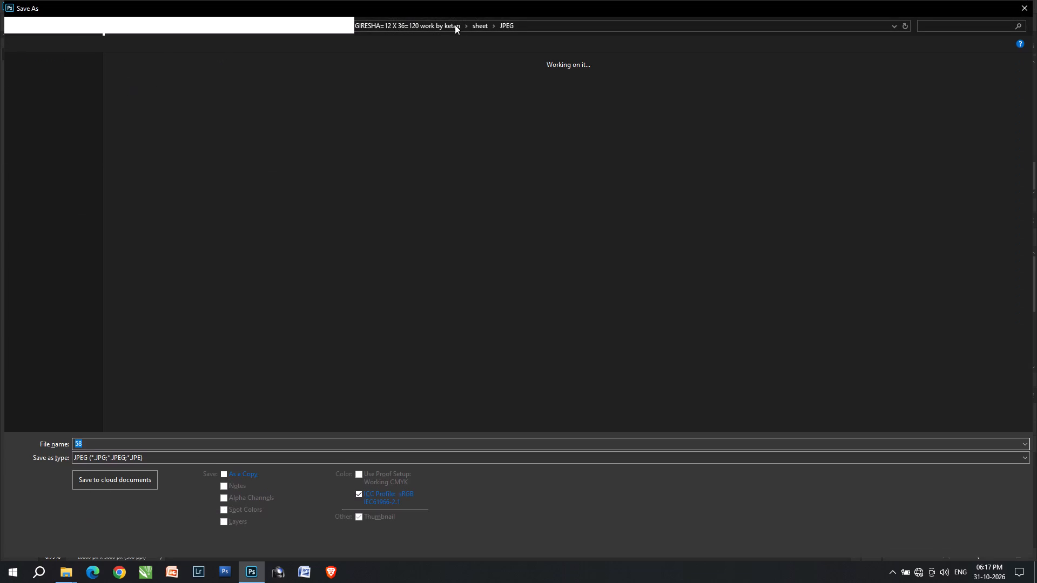
click(476, 26)
text(59)
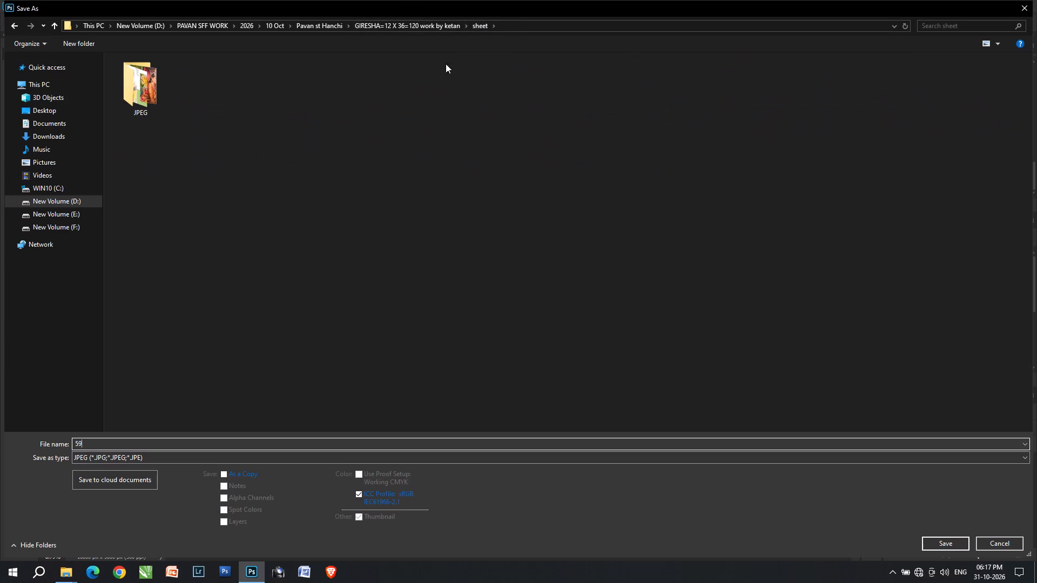
click(152, 457)
click(96, 282)
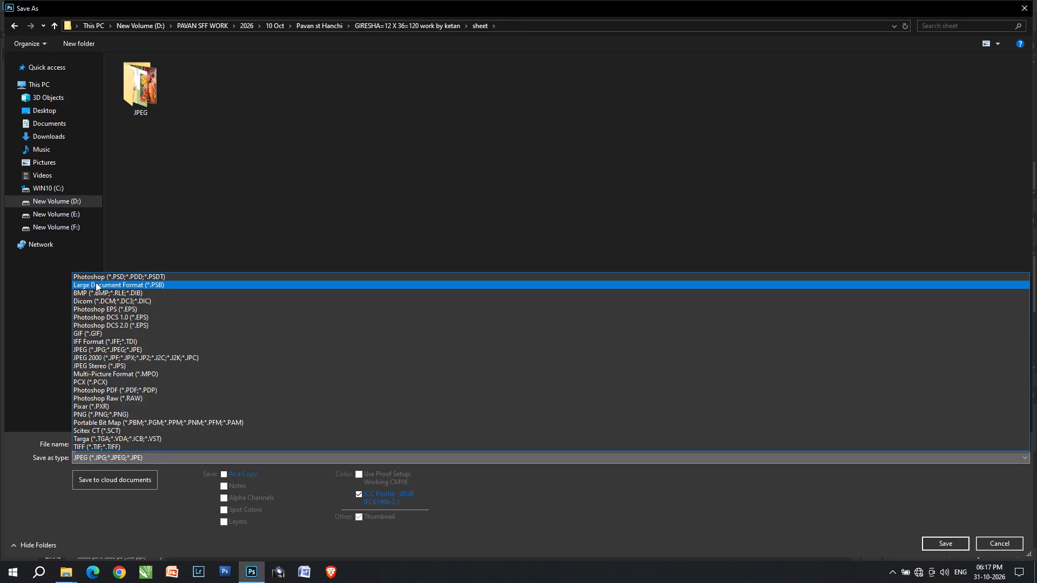
key(Return)
Close the used photo documents DNU_0577, DSC08100 and DSC08097 without saving changes.
key(ctrl+Tab)
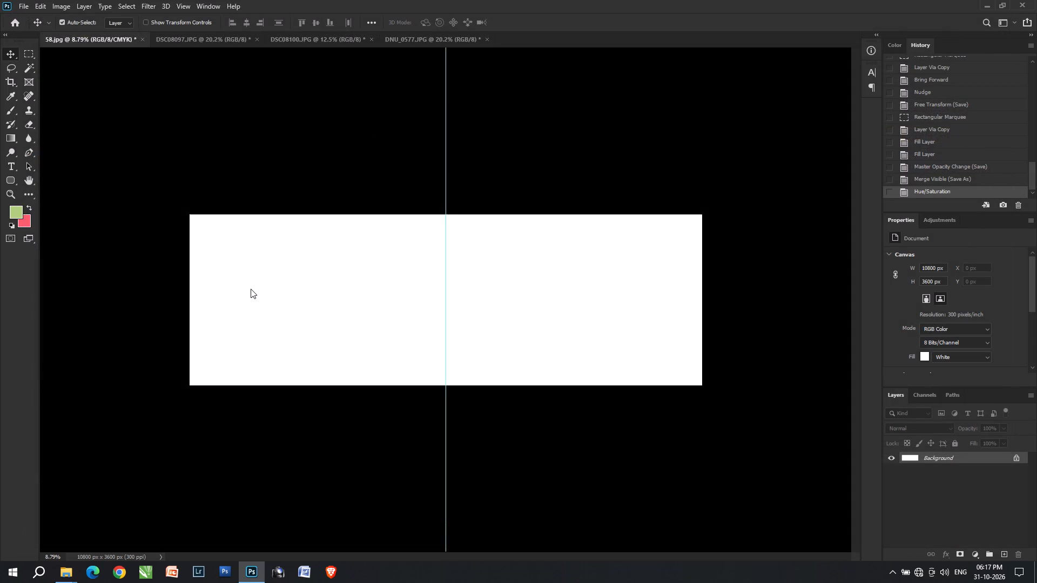
key(ctrl+Tab)
key(ctrl+Tab)
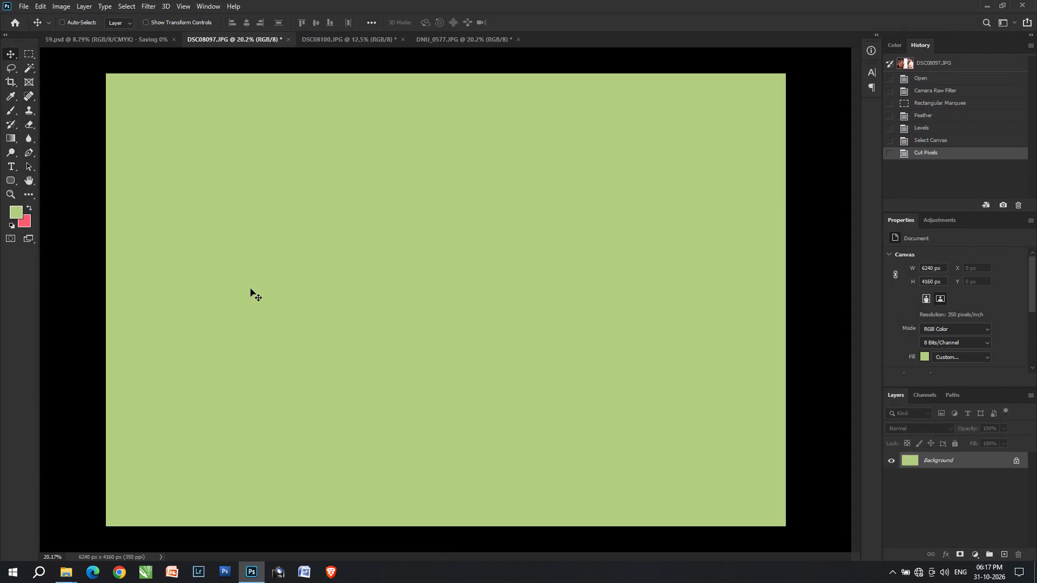
key(ctrl+Tab)
key(ctrl+w)
key(Tab)
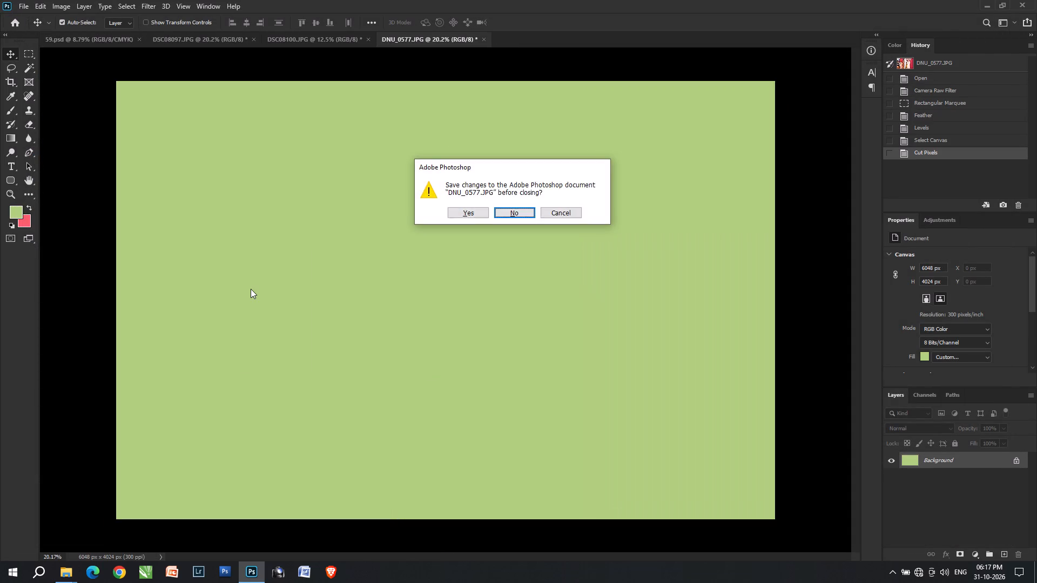
key(shift+Return)
key(ctrl+w)
key(Tab)
key(Return)
key(ctrl+w)
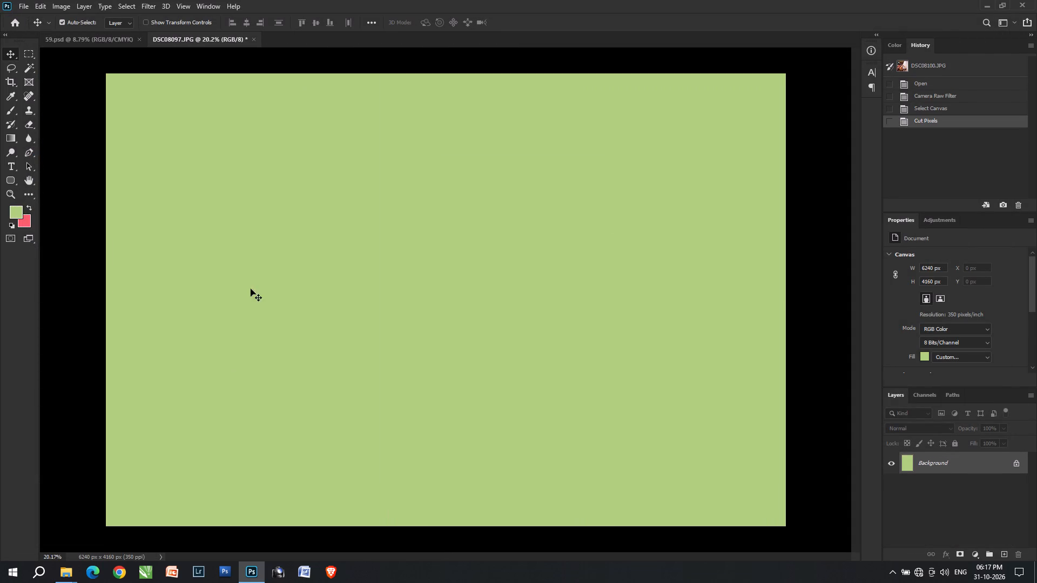
key(Tab)
key(Return)
Switch to File Explorer and move the used photo DNU_0577 from 02 Wedding into its done folder.
key(alt+Tab)
scroll(495, 313, down, 5)
scroll(500, 308, up, 1)
scroll(503, 311, down, 4)
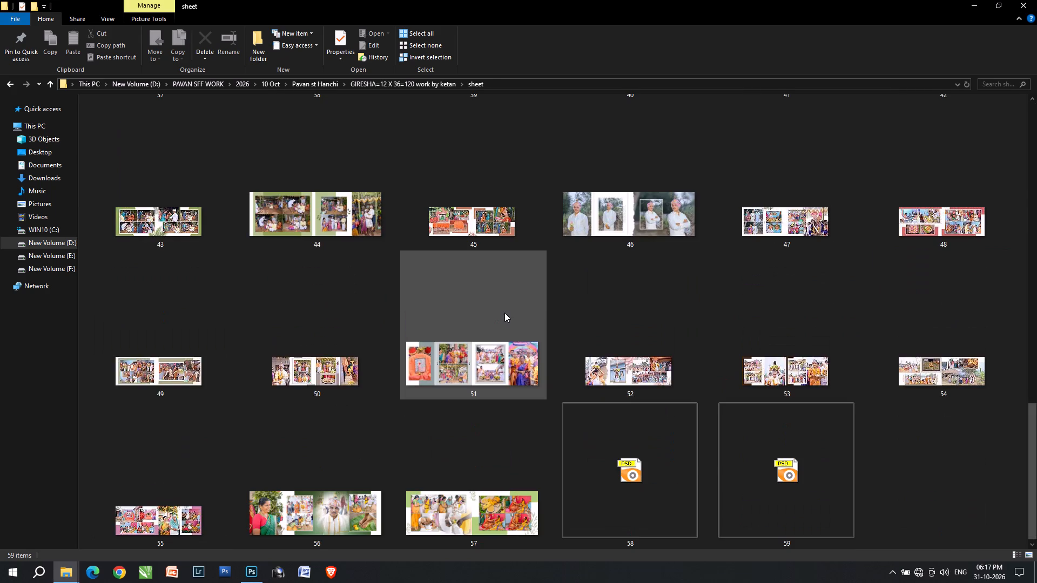
key(BackSpace)
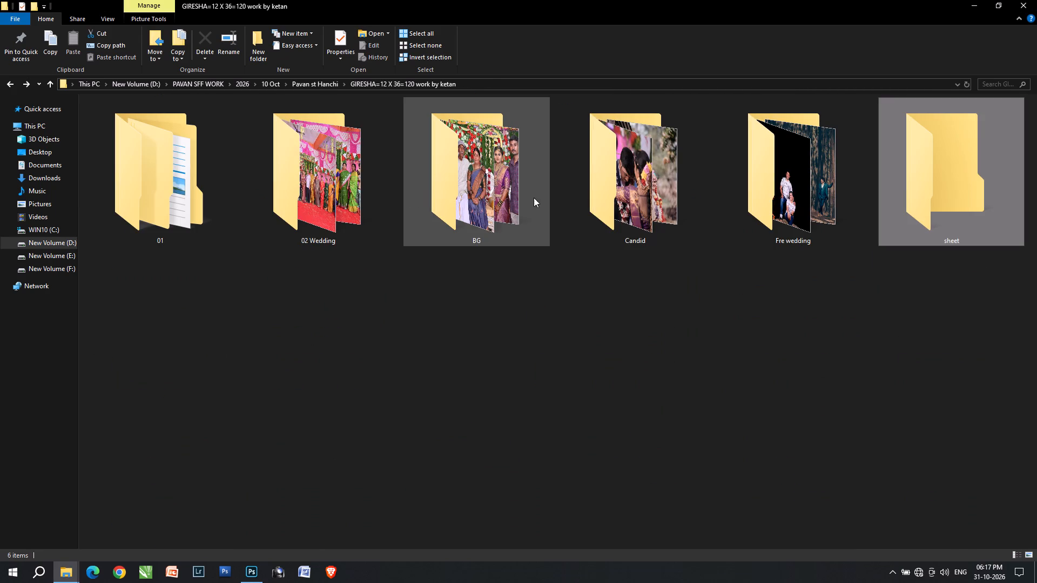
double_click(371, 204)
click(371, 204)
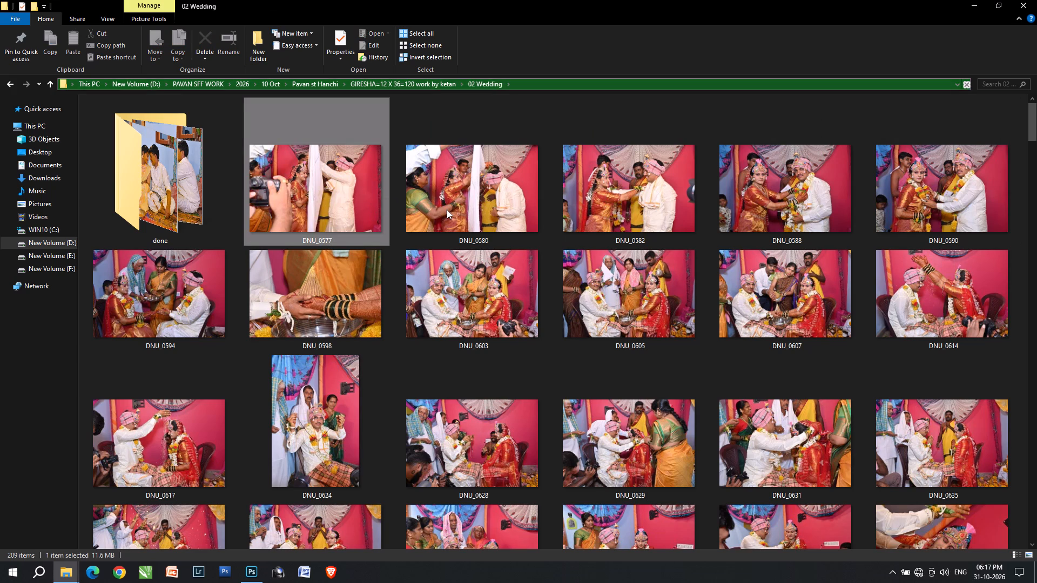
ctrl+click(447, 209)
click(359, 199)
drag(336, 197, 200, 194)
Check the BG folder's photos and open the Candid folder of the wedding project.
click(409, 85)
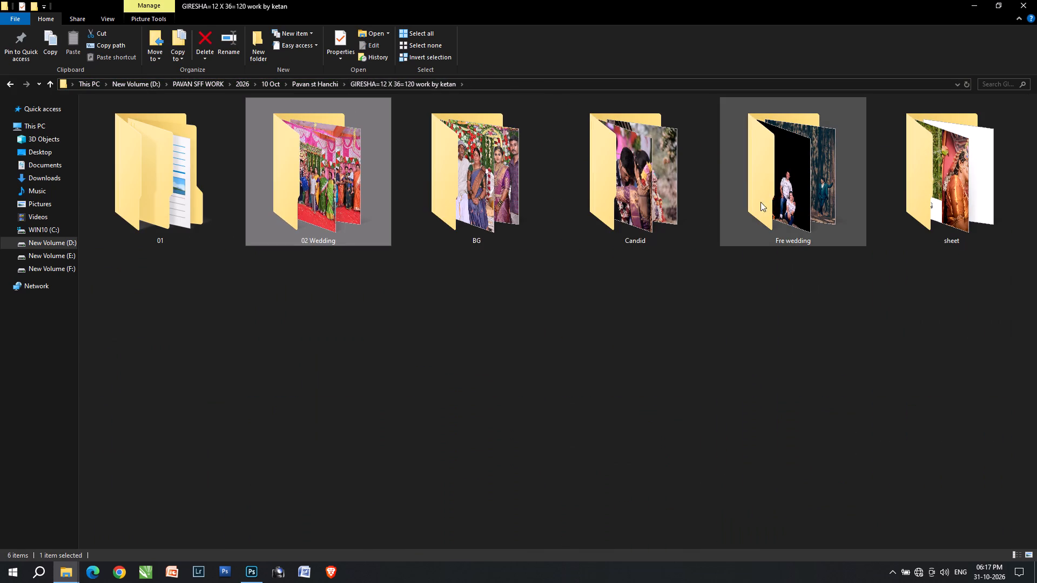
click(472, 201)
click(472, 201)
click(549, 216)
key(BackSpace)
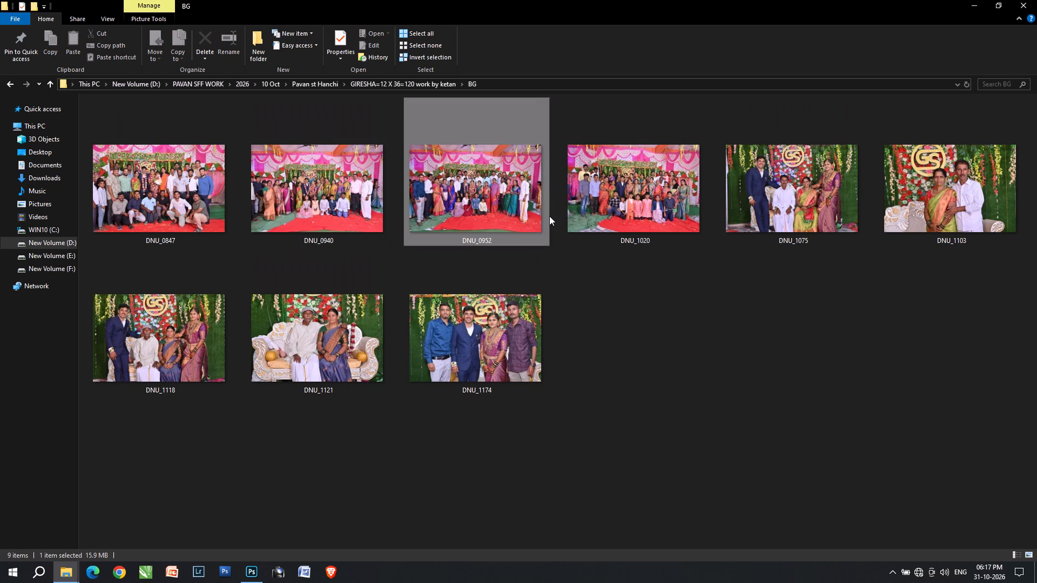
double_click(610, 226)
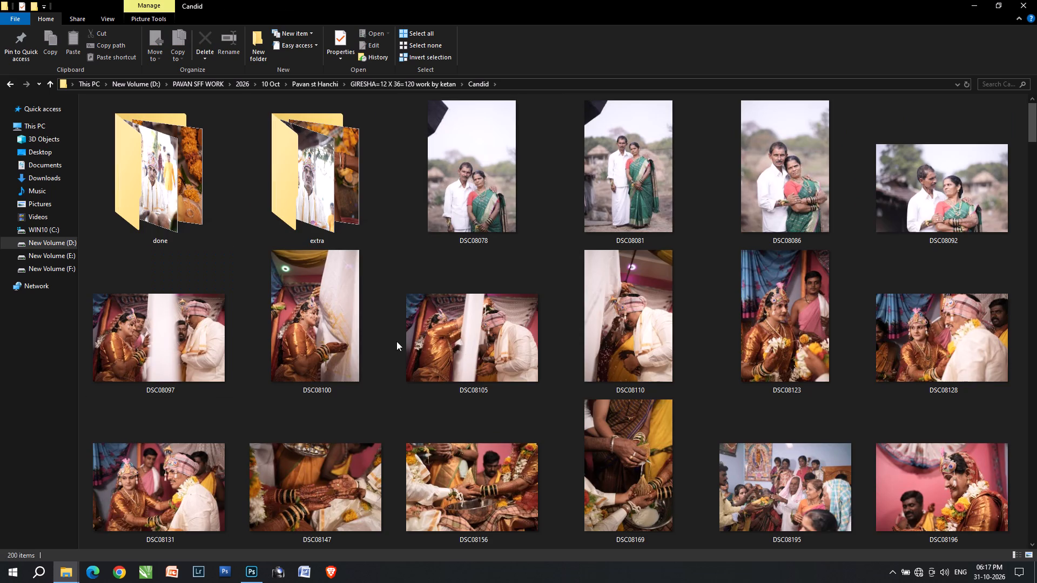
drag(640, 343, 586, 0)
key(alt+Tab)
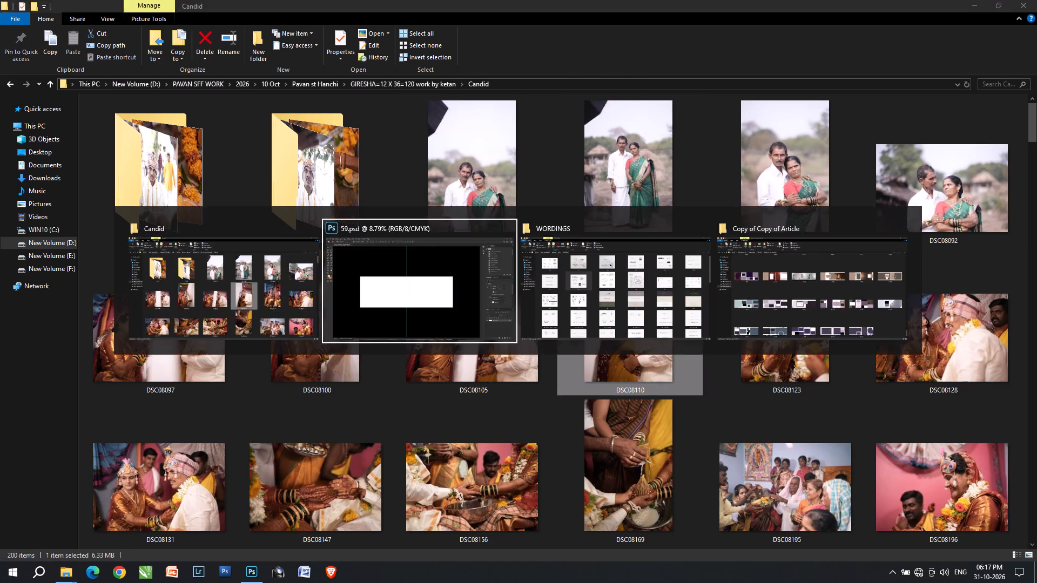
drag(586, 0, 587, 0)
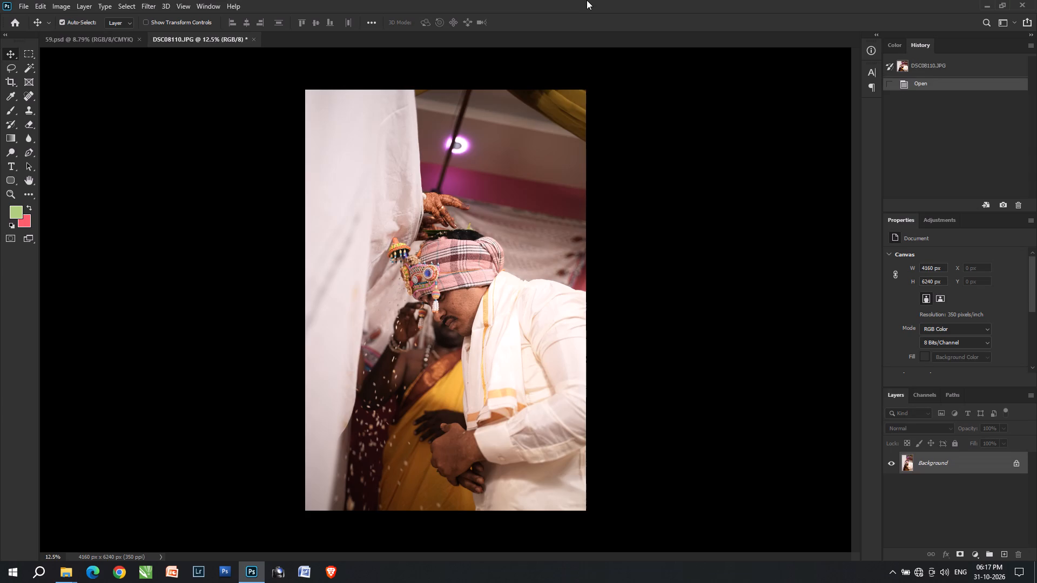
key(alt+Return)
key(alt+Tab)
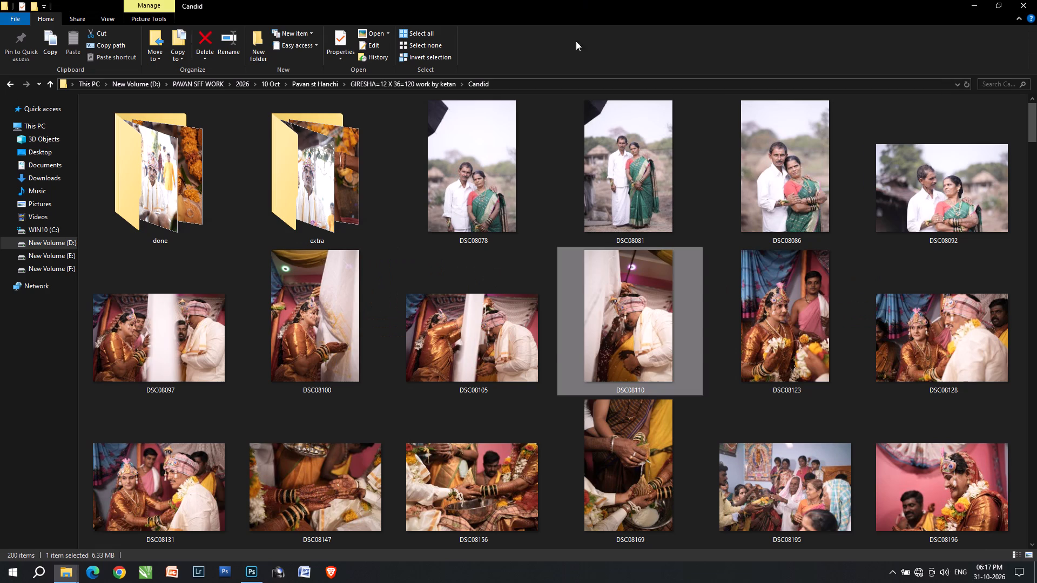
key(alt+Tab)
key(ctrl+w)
Open the couple portraits DSC08081 and DSC08086 from the Candid folder in Photoshop.
key(alt+Tab)
click(500, 231)
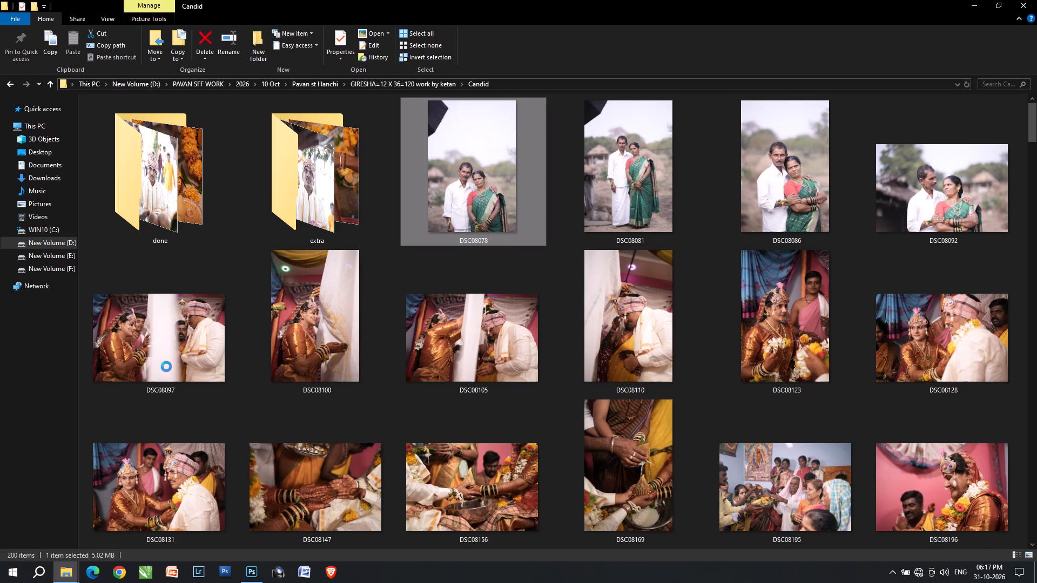
shift+click(961, 200)
click(907, 199)
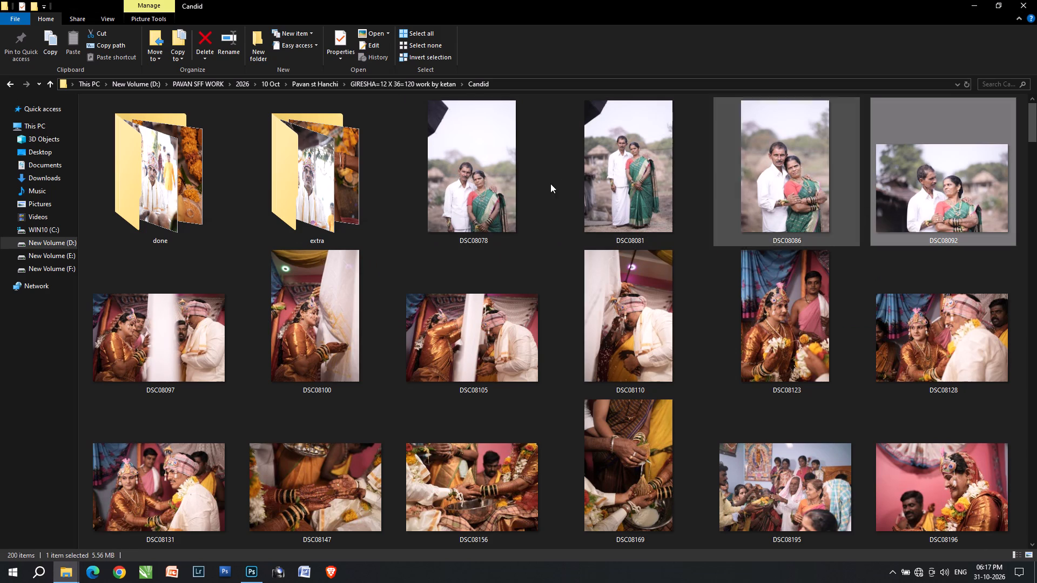
click(659, 168)
ctrl+click(799, 204)
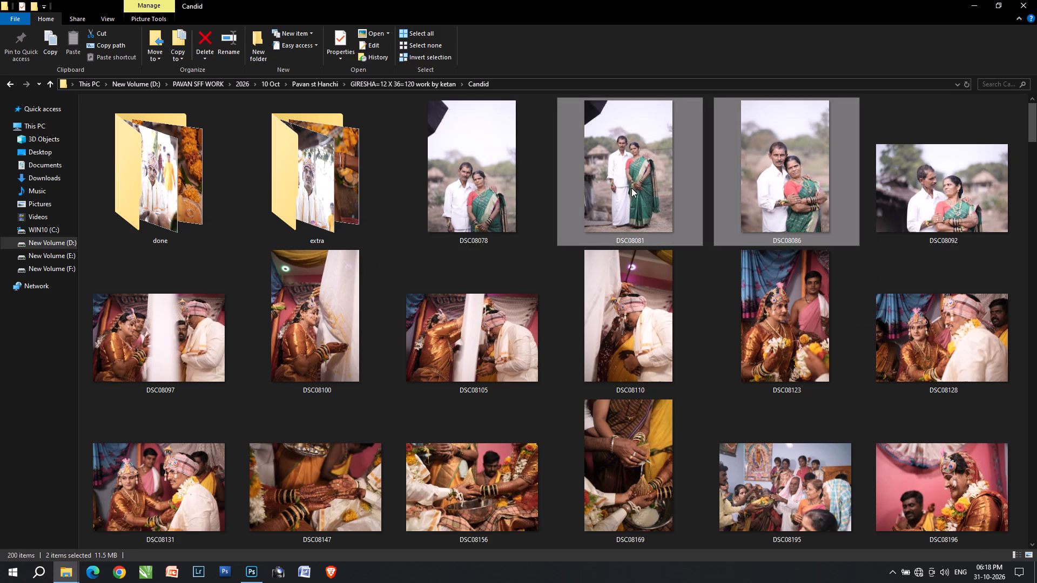
drag(630, 191, 520, 0)
key(alt+Tab)
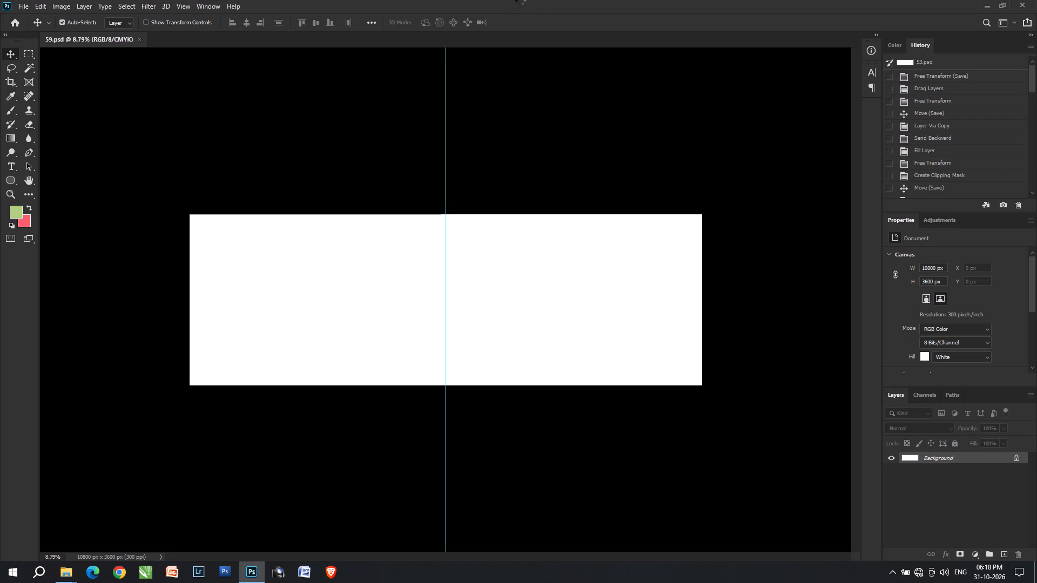
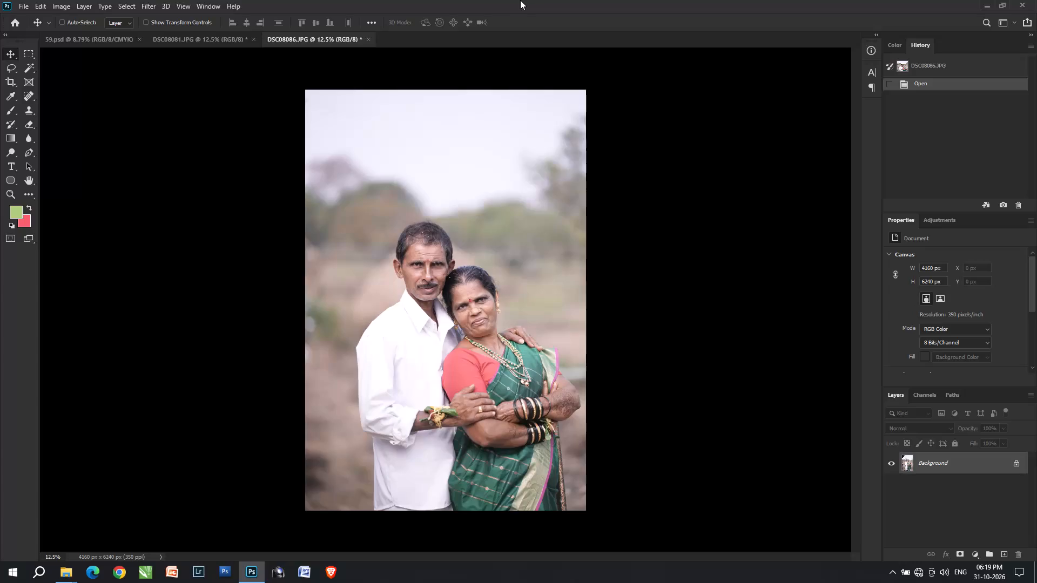
Bring up the couple portrait DSC08081 and start the Camera Raw Filter on it.
key(ctrl+shift+a)
key(ctrl+shift+a)
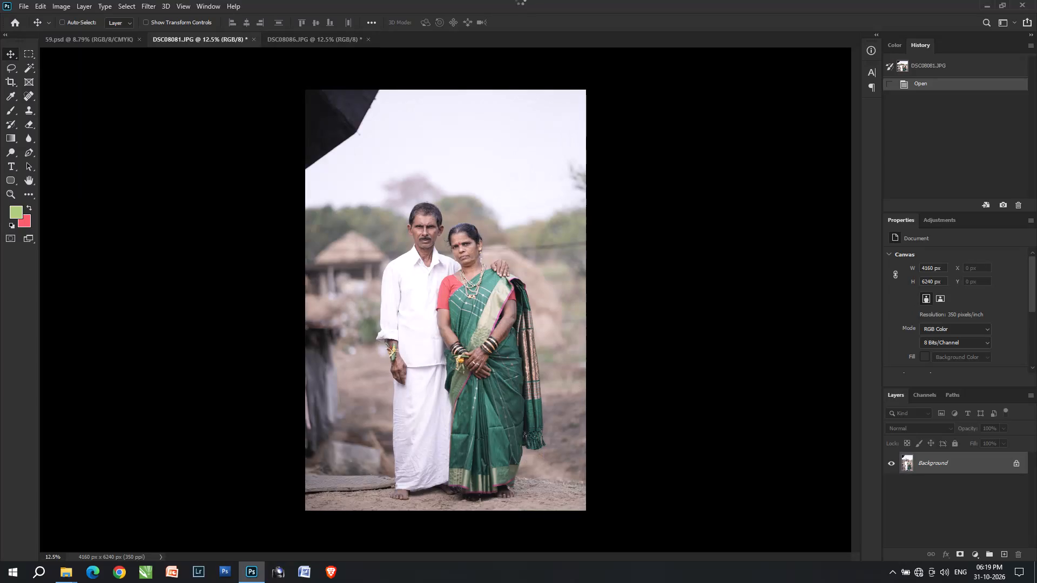
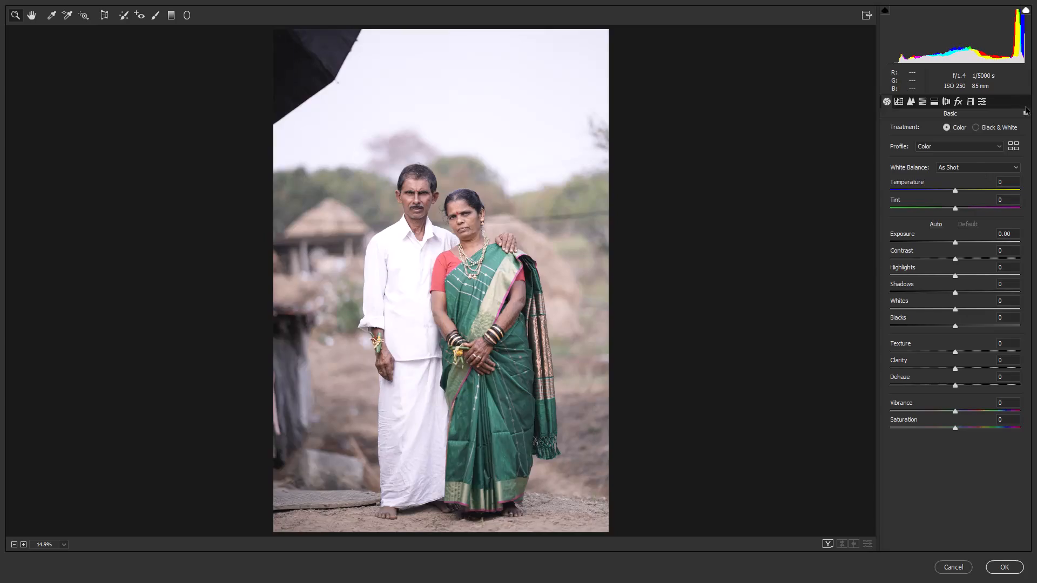
Apply the previous Camera Raw settings to DSC08081, with Temperature +3, Tint -4 and Highlights -69, and set Exposure to +0.40.
click(1026, 112)
drag(1024, 123, 1021, 144)
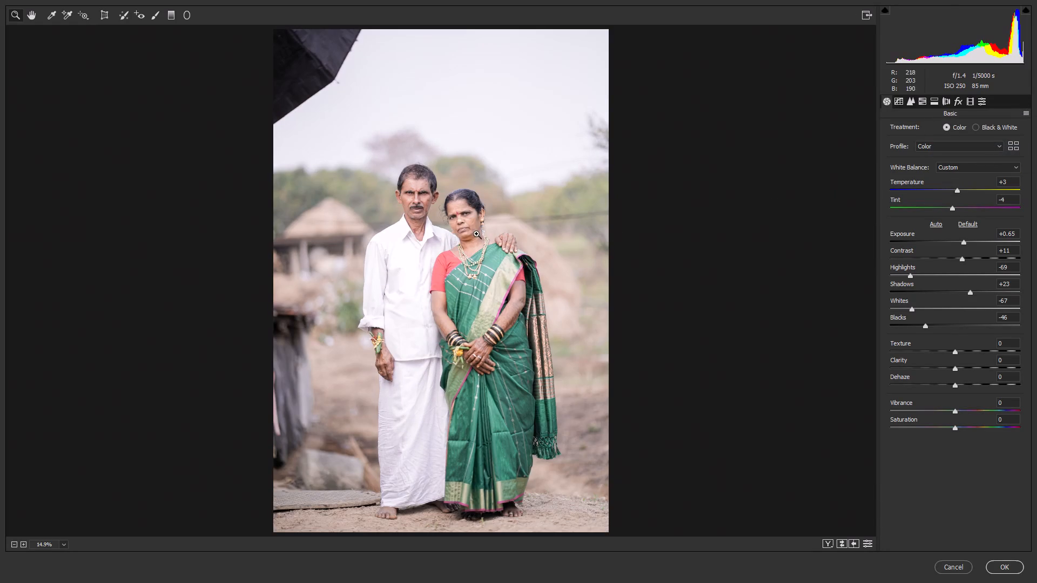
drag(435, 214, 453, 275)
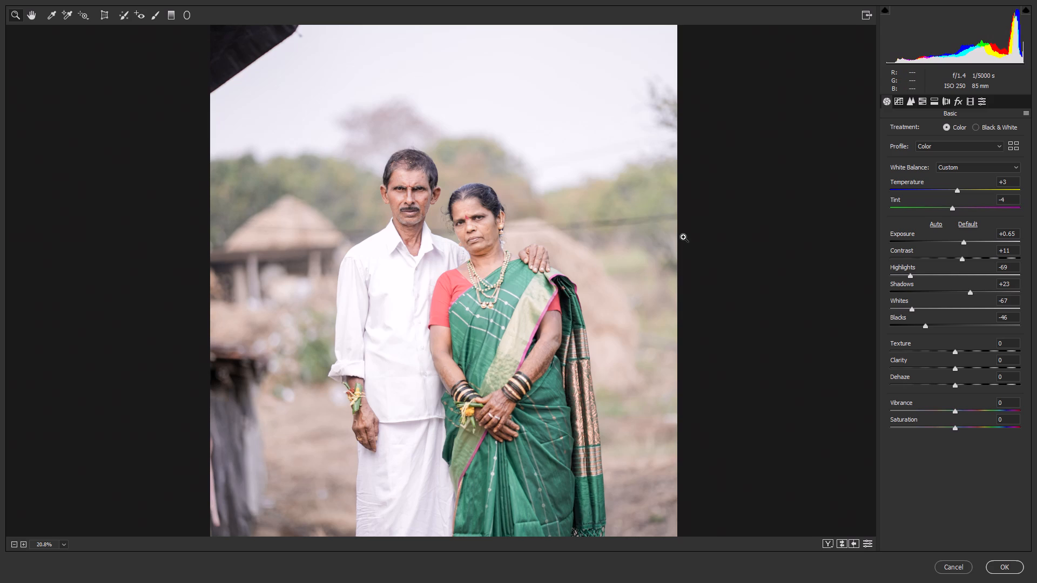
click(962, 240)
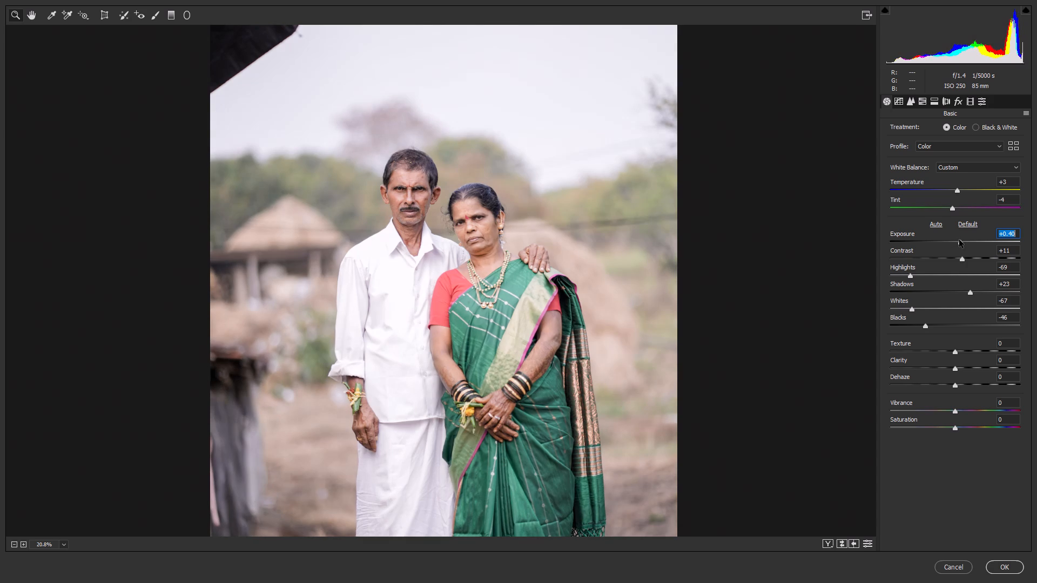
In the HSL adjustments, set the Greens hue to +19 and the Yellows hue to +41.
drag(577, 228, 563, 209)
scroll(1036, 161, down, 2)
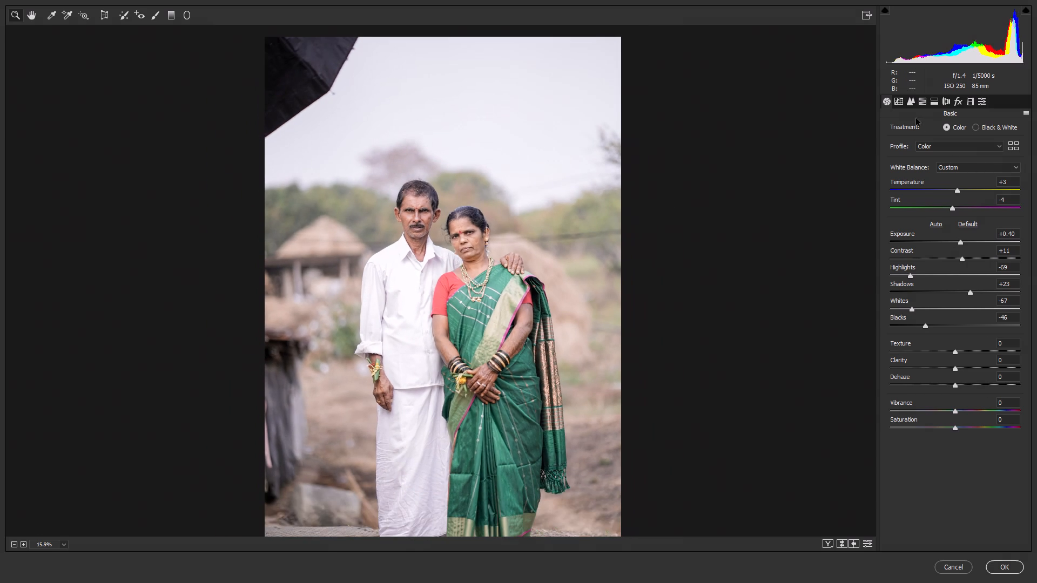
click(917, 103)
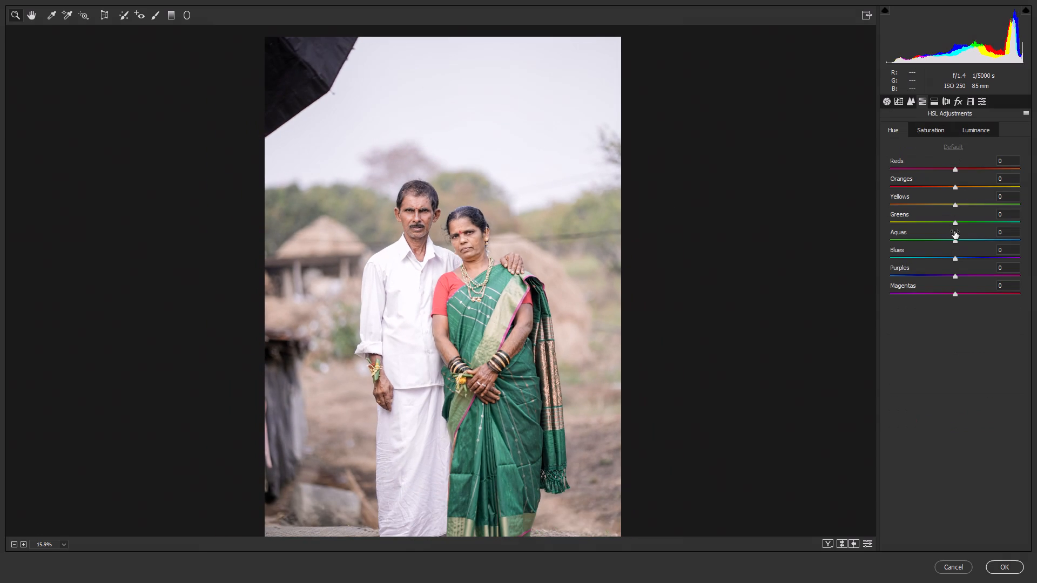
drag(960, 226, 968, 214)
drag(957, 220, 969, 226)
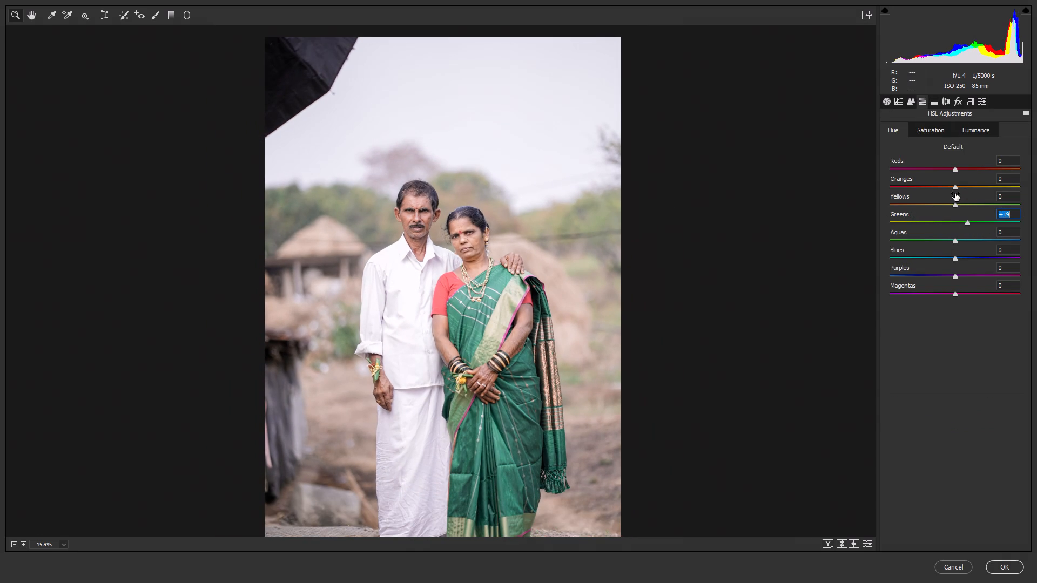
drag(955, 200, 927, 204)
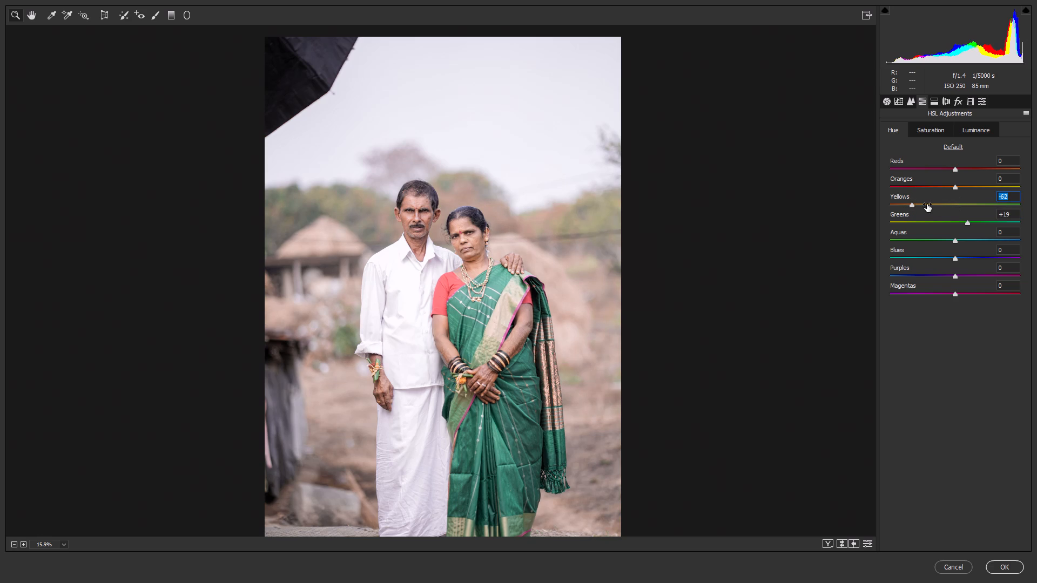
drag(927, 204, 977, 207)
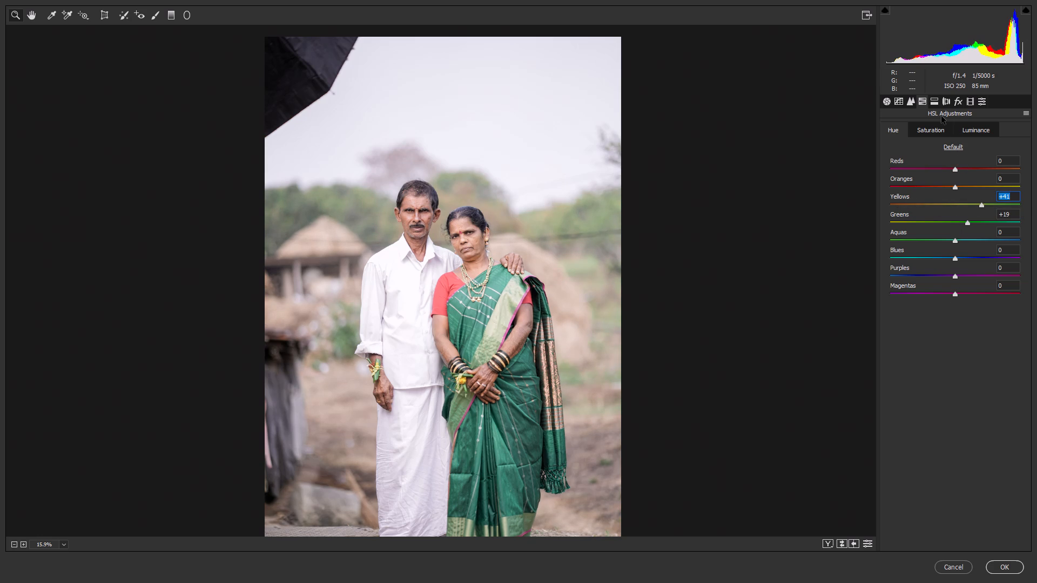
Set the Greens saturation to +20 and luminance to +9, adjust the Yellows luminance, and apply the Camera Raw Filter.
click(932, 129)
drag(960, 222, 968, 223)
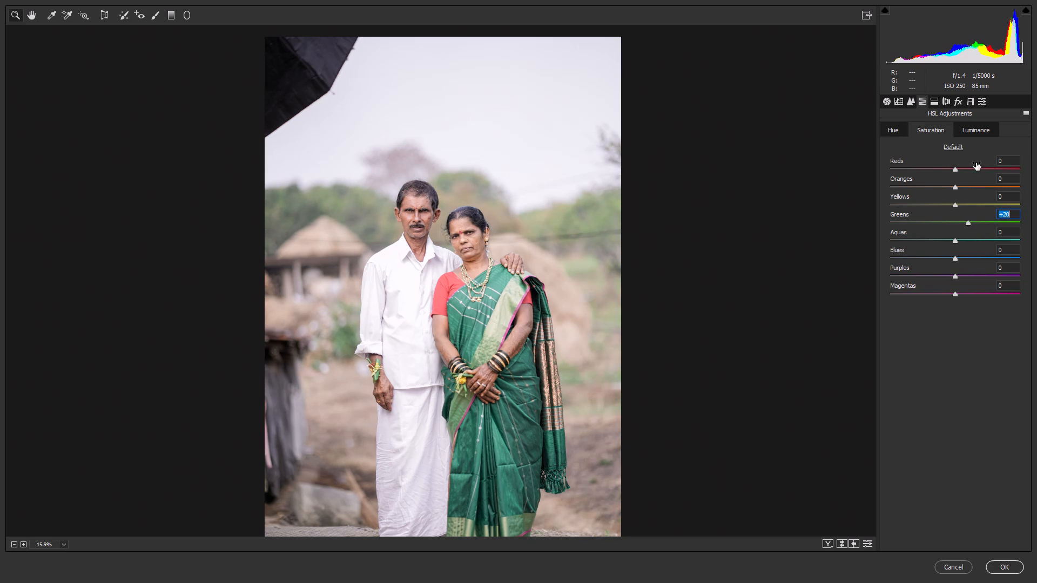
click(966, 125)
drag(953, 225, 985, 232)
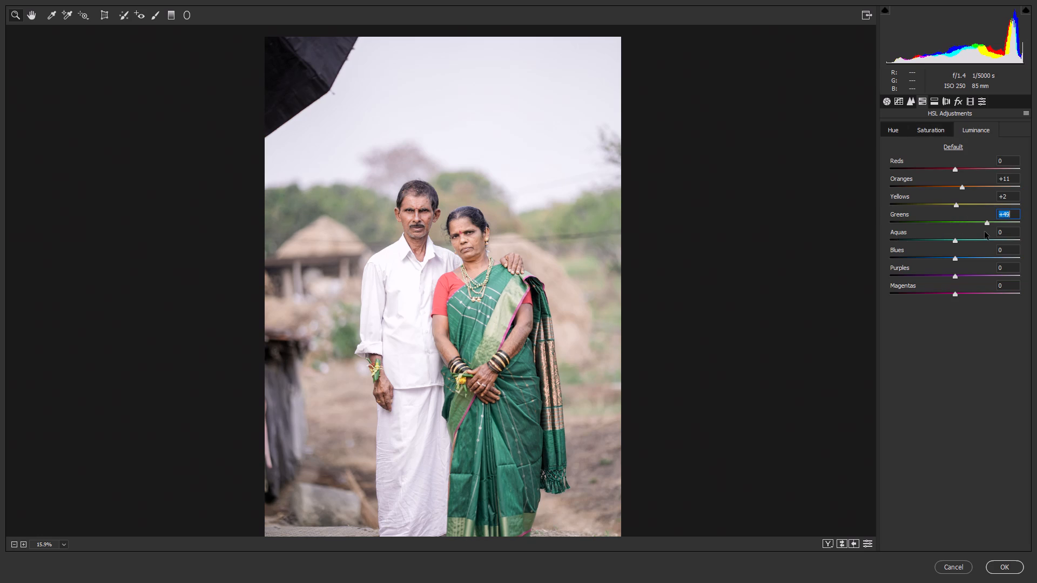
drag(985, 232, 959, 228)
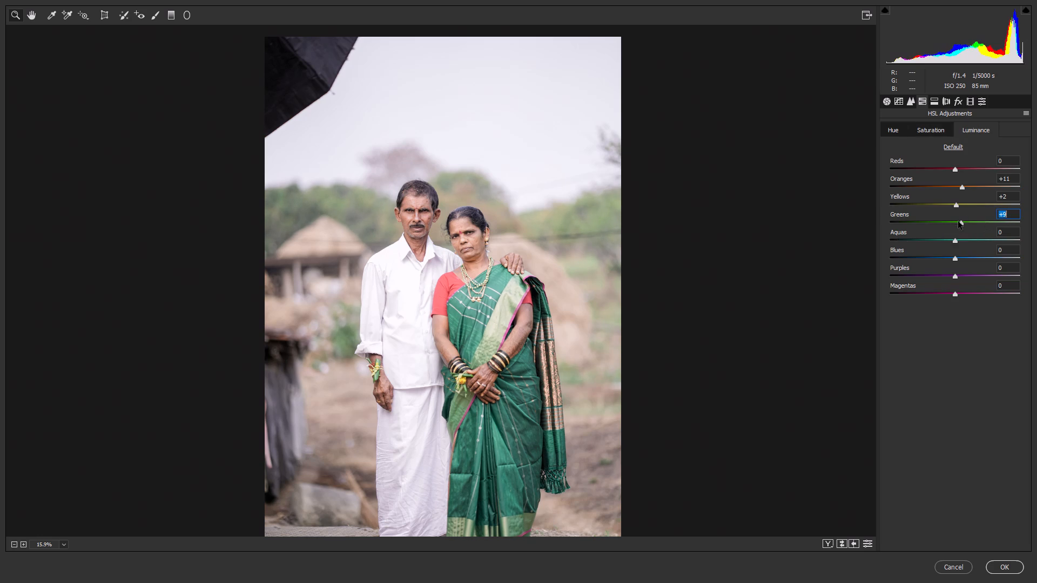
drag(953, 204, 964, 215)
click(1006, 562)
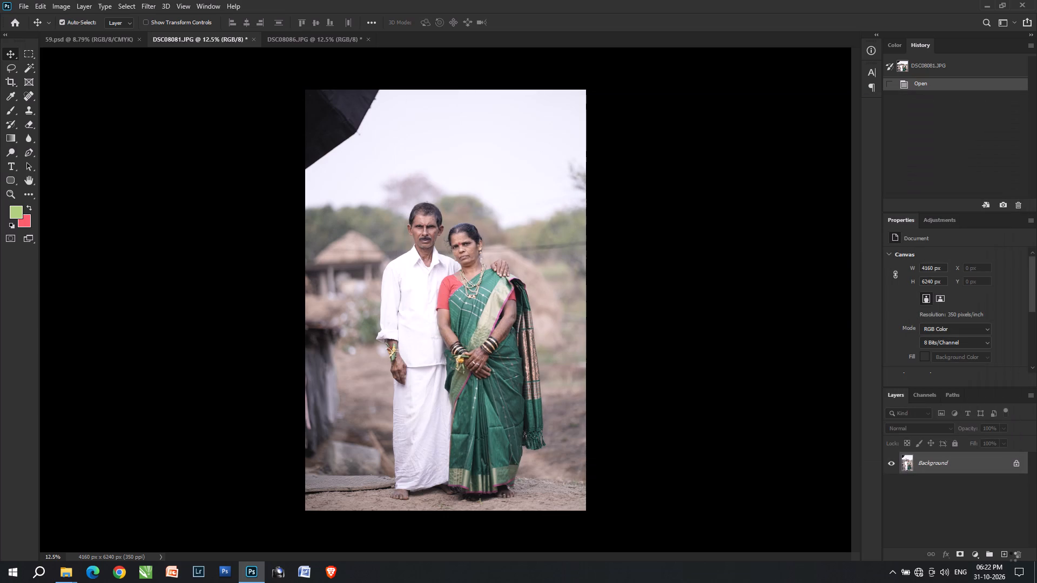
Compare portrait DSC08081 before and after the Camera Raw Filter.
key(ctrl+z)
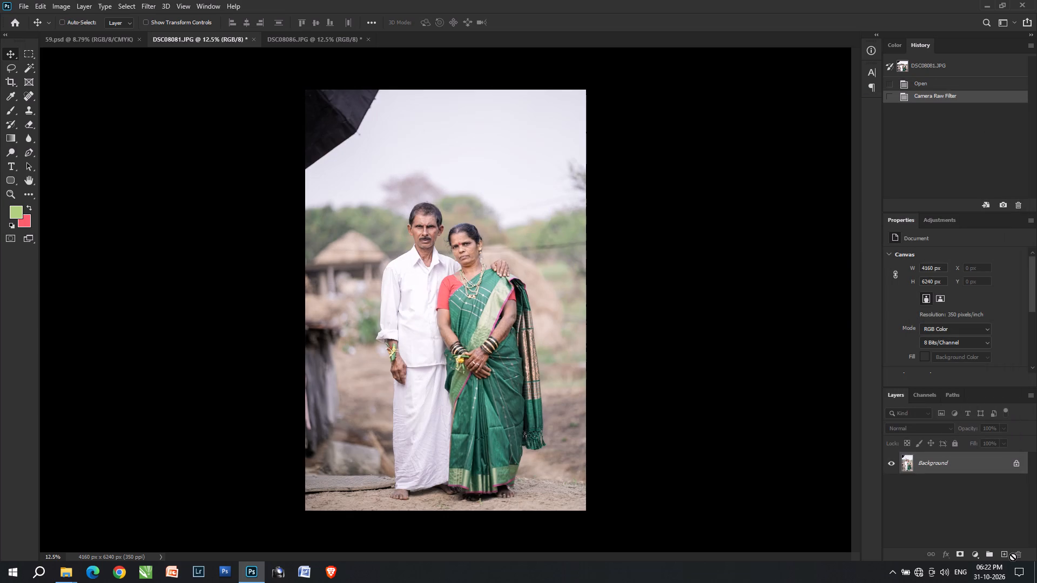
key(ctrl+shift+z)
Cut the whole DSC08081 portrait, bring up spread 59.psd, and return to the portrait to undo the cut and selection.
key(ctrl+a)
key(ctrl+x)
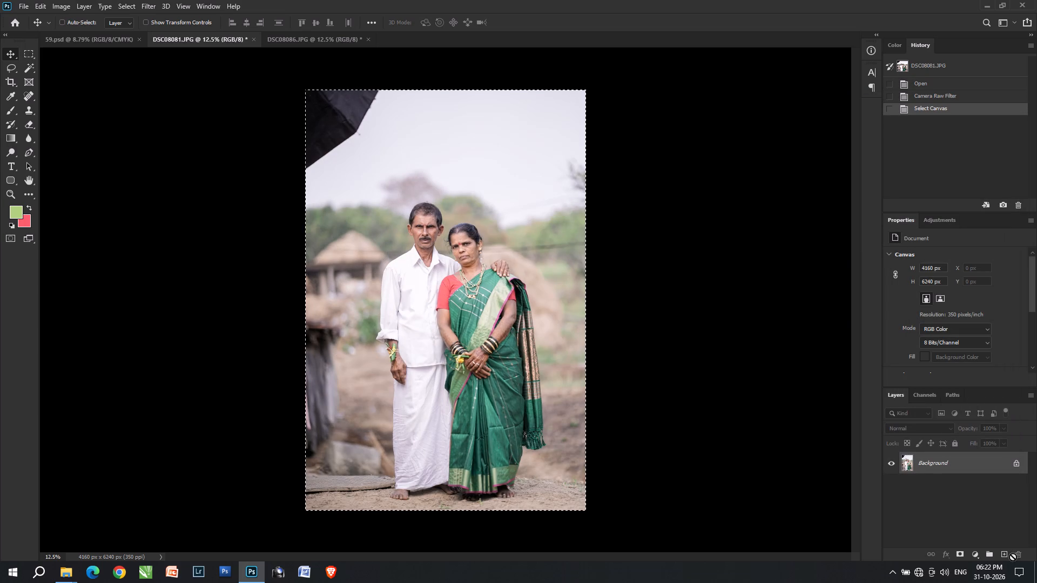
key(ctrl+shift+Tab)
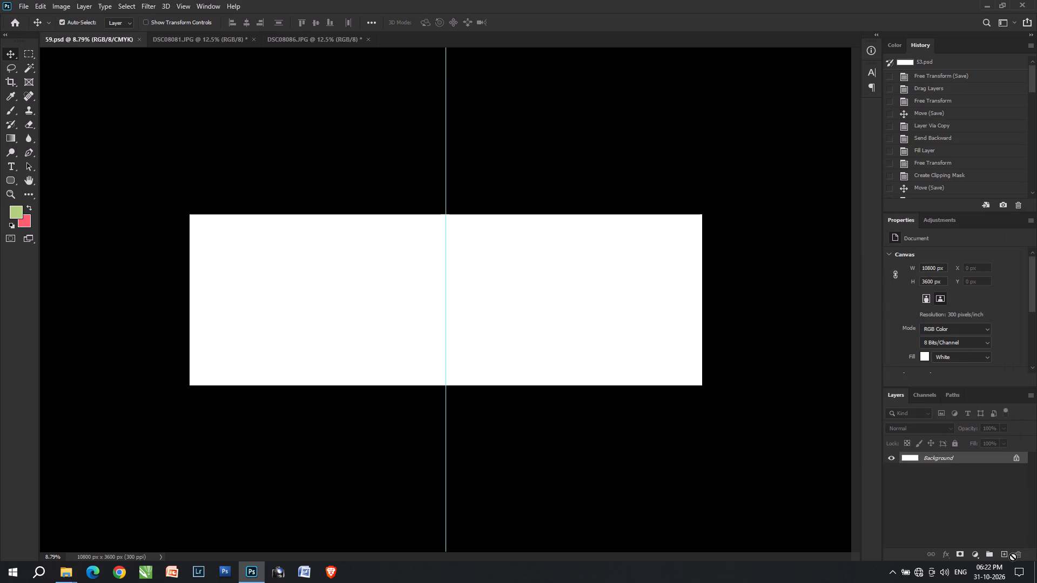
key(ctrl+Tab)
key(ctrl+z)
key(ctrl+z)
Compare the couple's faces in DSC08081 close up with and without the Camera Raw Filter, ending with the filter applied.
key(ctrl+z)
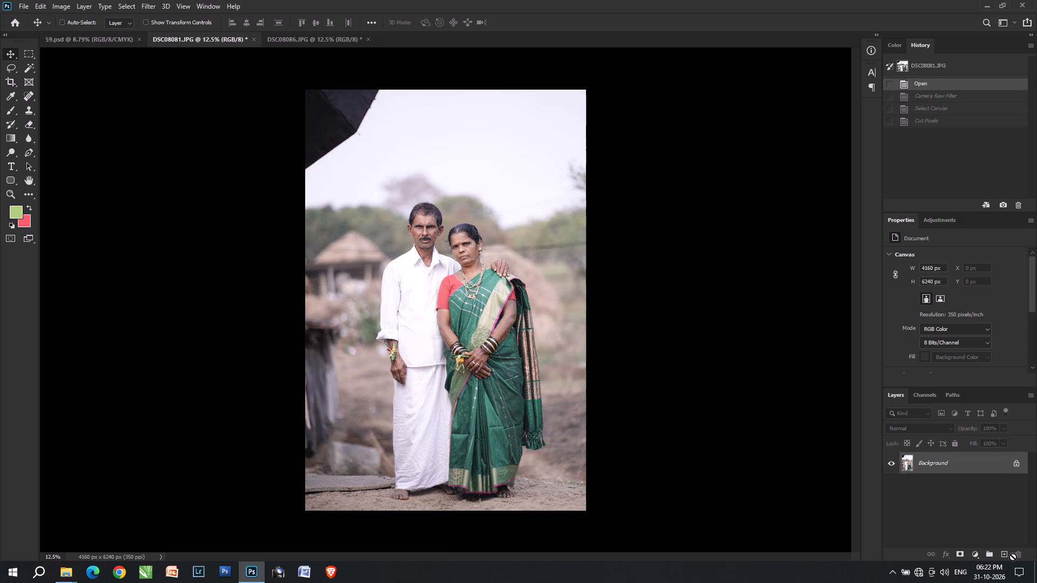
key(ctrl+z)
alt+scroll(980, 572, up, 7)
alt+scroll(136, 209, up, 9)
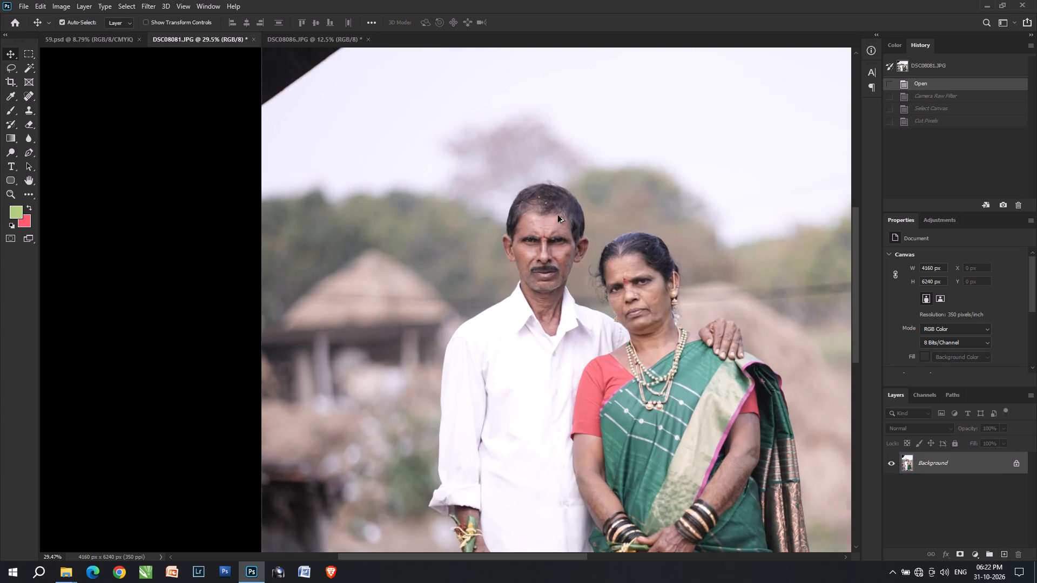
key(ctrl+shift+z)
alt+scroll(602, 232, down, 8)
alt+scroll(556, 260, up, 9)
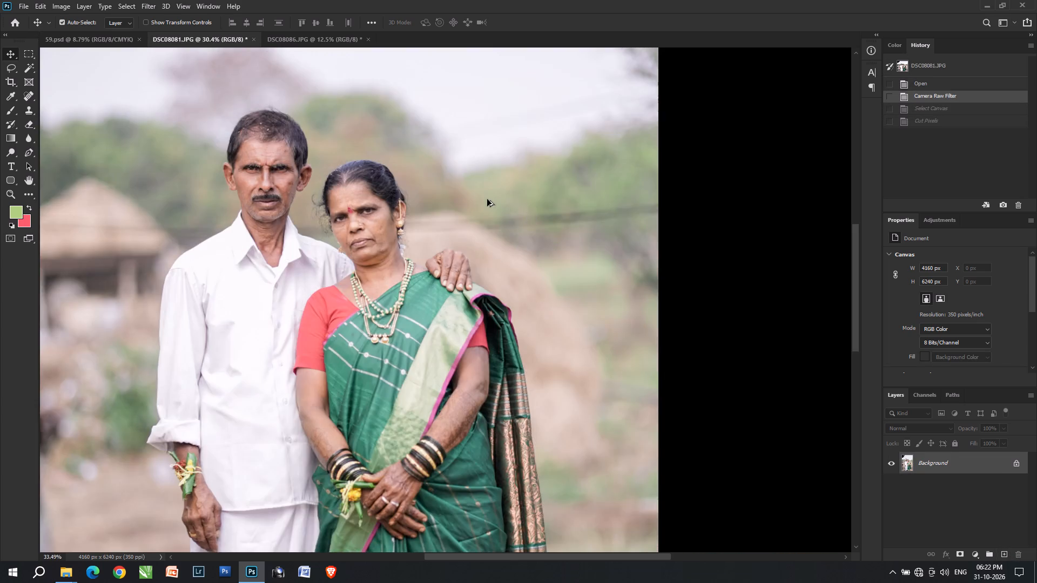
alt+scroll(487, 199, up, 9)
key(ctrl+z)
key(ctrl+shift+z)
alt+scroll(610, 282, down, 16)
Cut the whole retouched DSC08081 portrait and paste it into spread 59.psd.
key(ctrl+a)
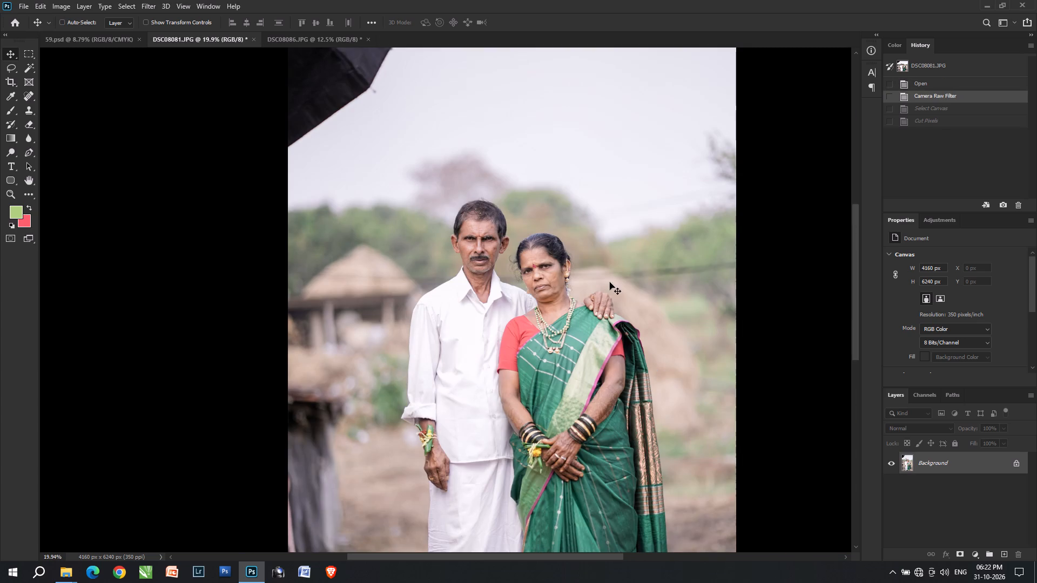
key(ctrl+x)
click(96, 44)
key(ctrl+v)
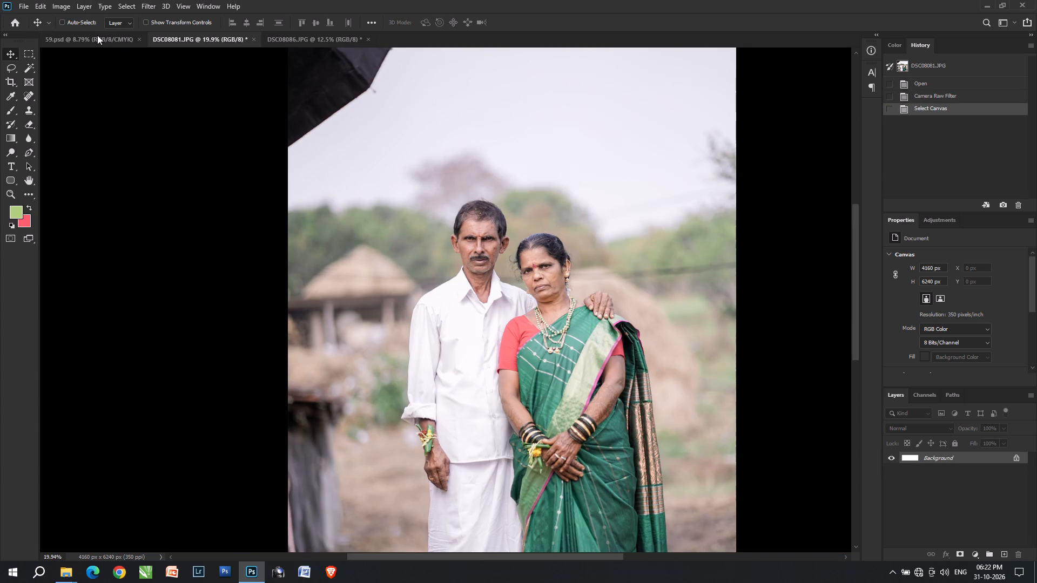
Scale the pasted portrait to about 72% with Free Transform and place it flush with the left and bottom edges of the spread.
key(ctrl+t)
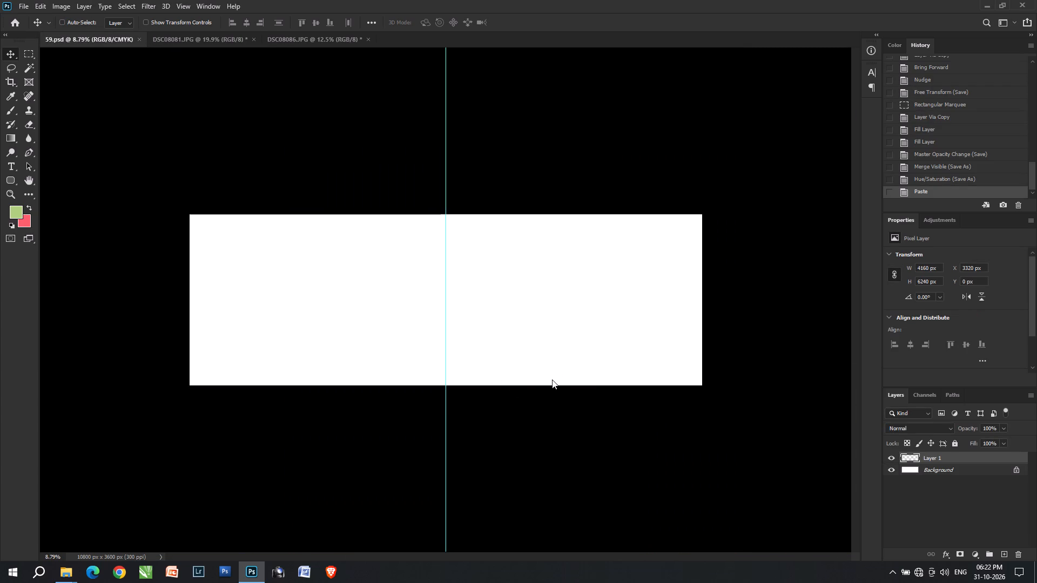
key(ctrl+t)
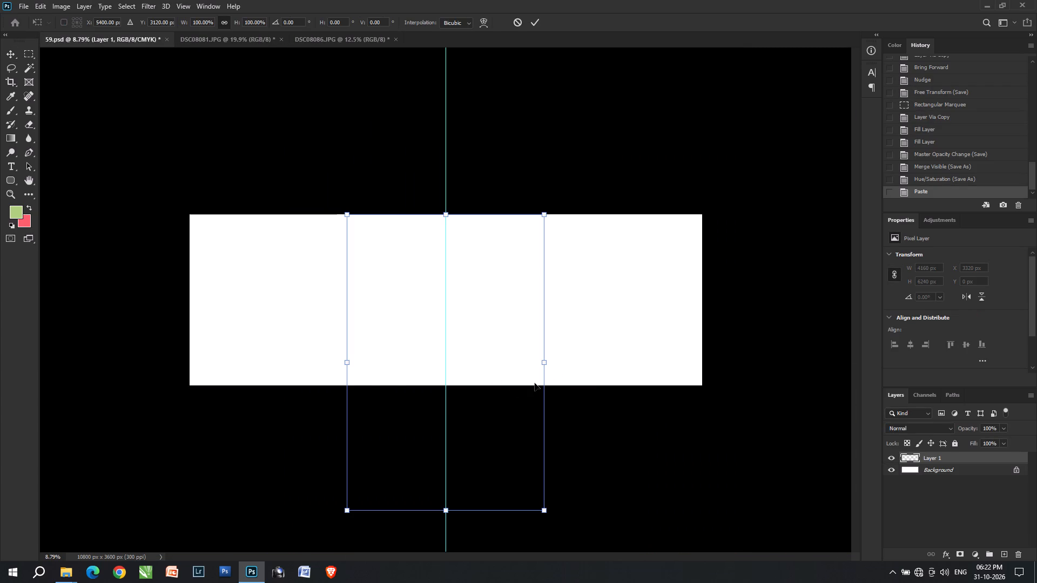
click(542, 362)
drag(546, 366, 507, 361)
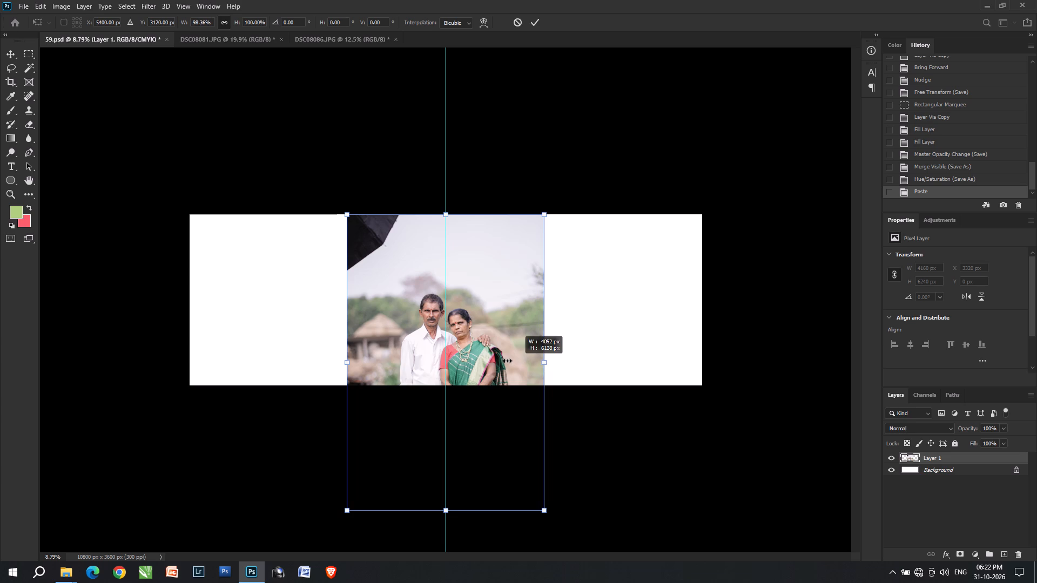
drag(507, 361, 498, 360)
drag(490, 361, 321, 271)
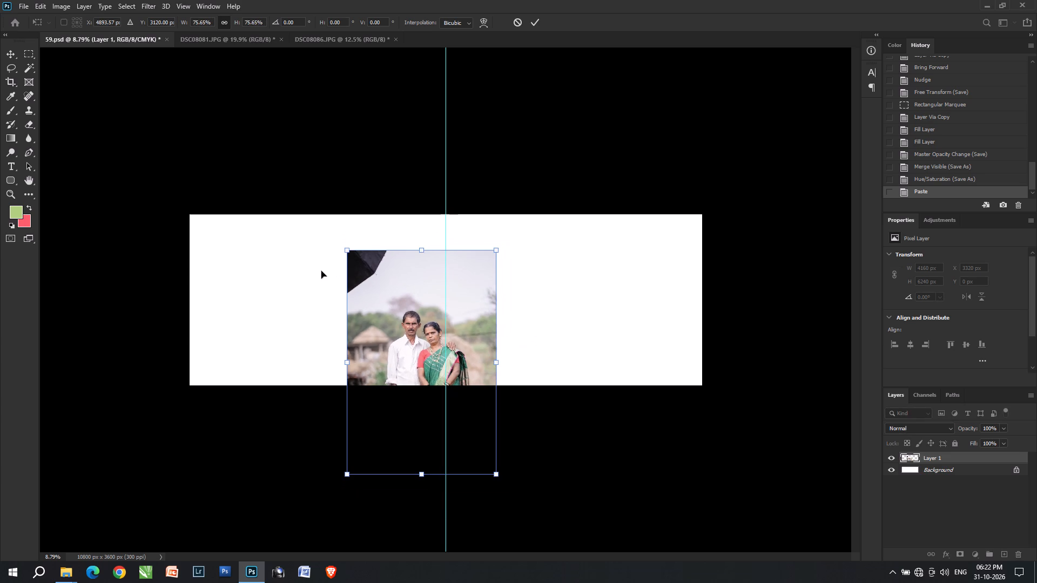
drag(321, 271, 297, 278)
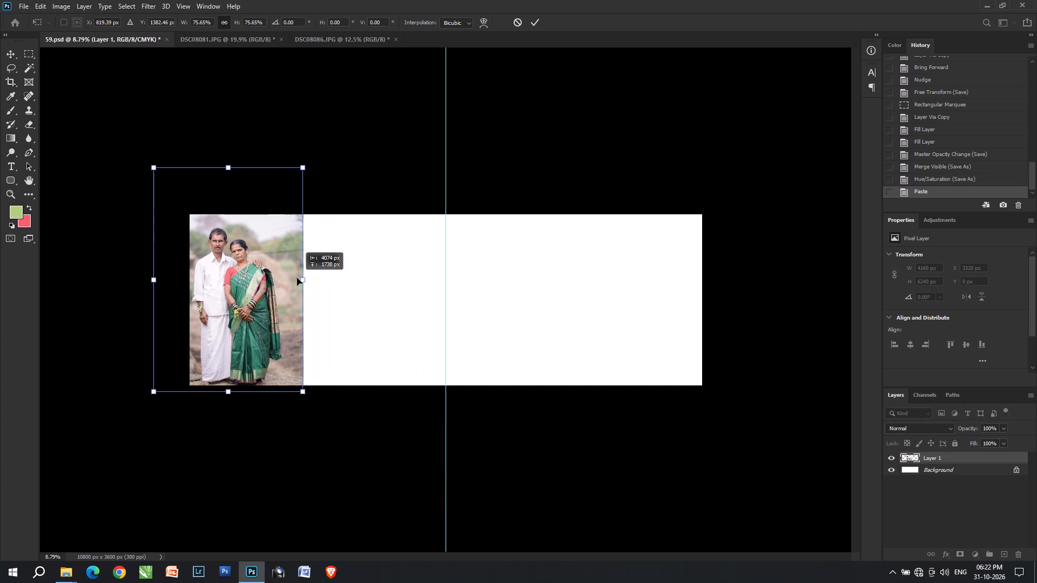
drag(297, 278, 309, 274)
drag(239, 156, 241, 164)
shift+drag(263, 224, 271, 223)
shift+click(271, 223)
shift+drag(278, 229, 368, 229)
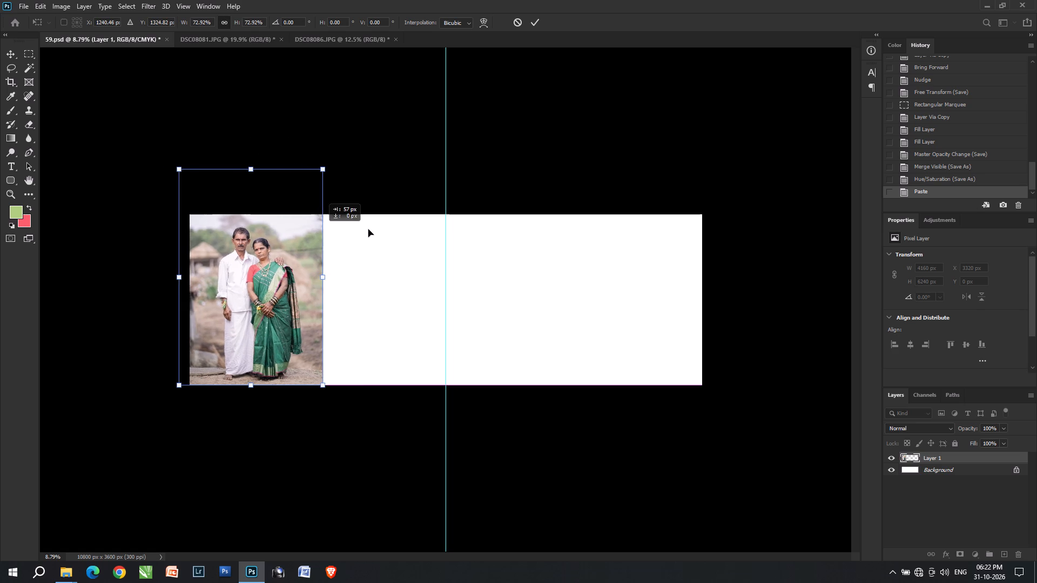
shift+drag(368, 229, 293, 234)
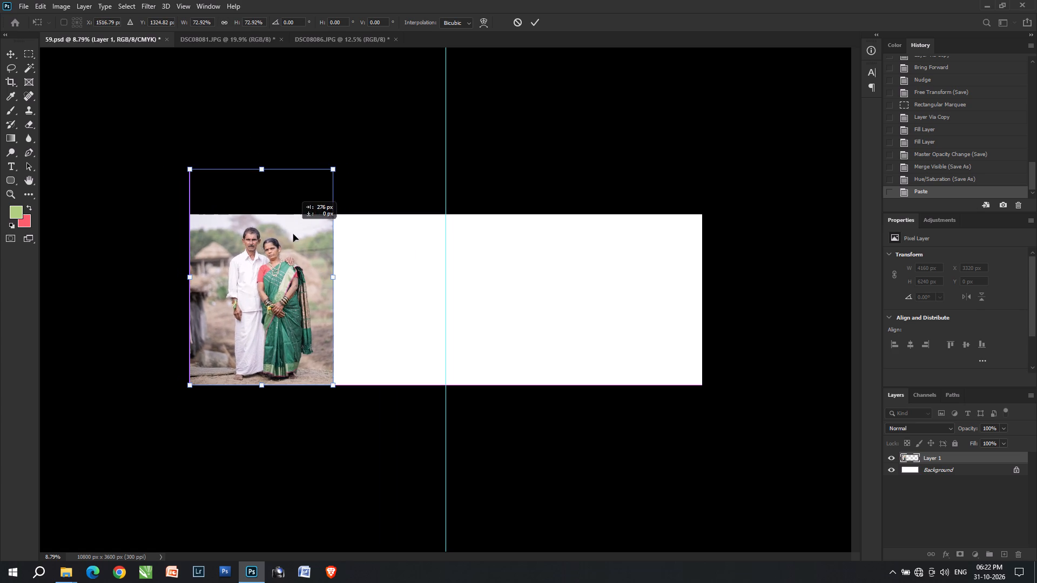
click(329, 172)
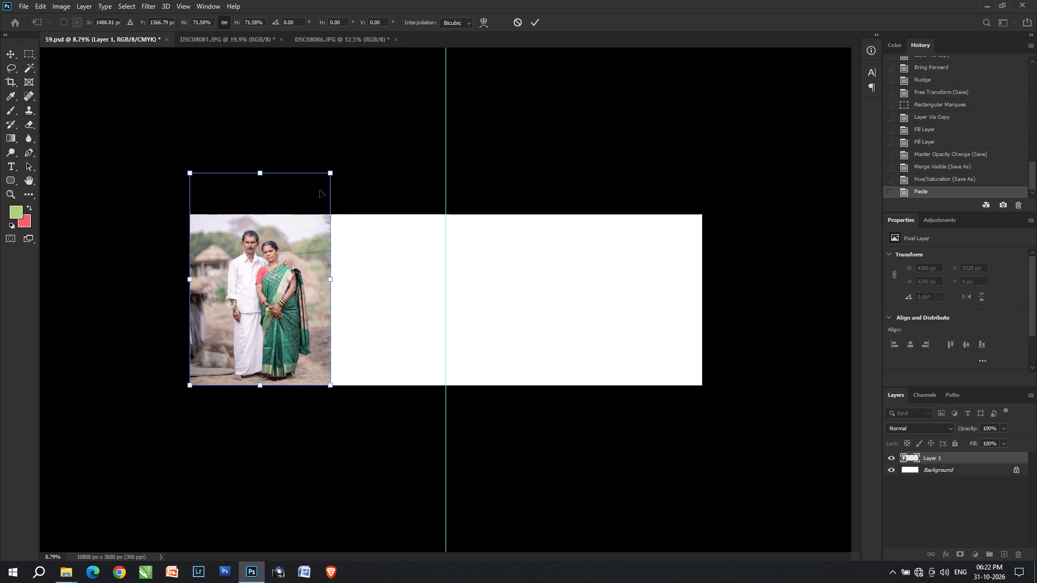
click(309, 226)
double_click(239, 277)
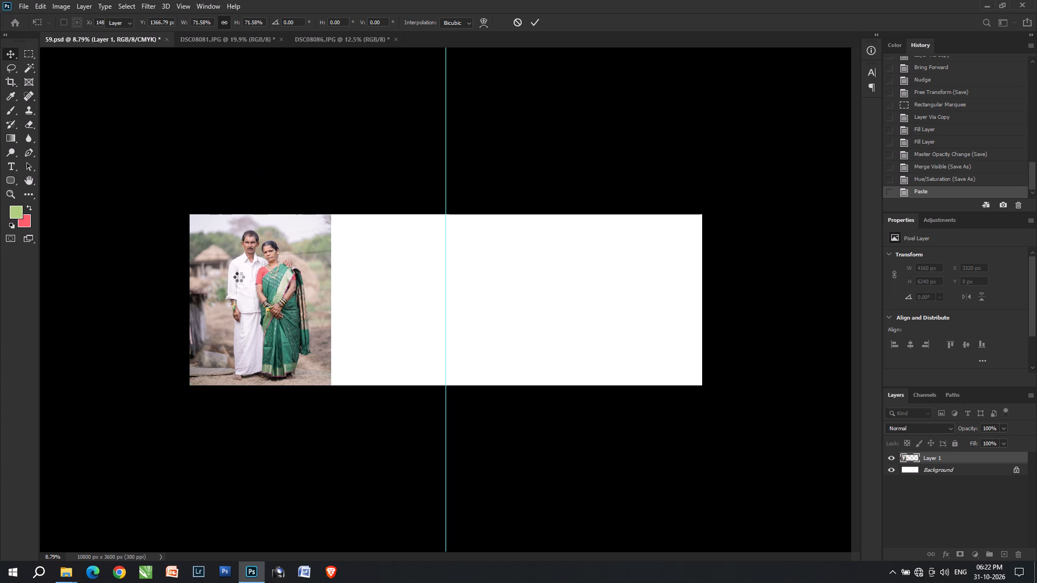
key(v)
triple_click(291, 291)
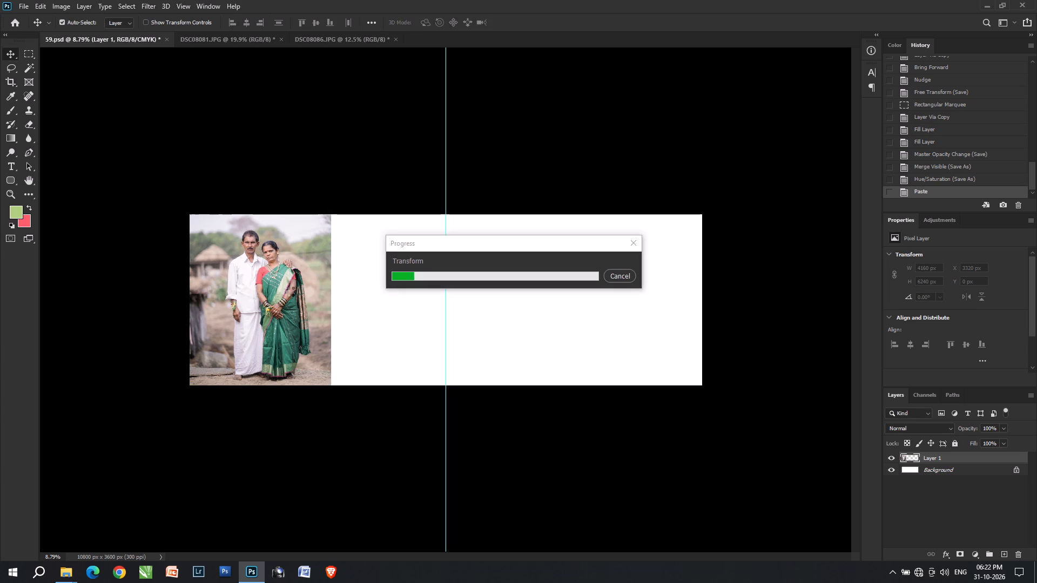
triple_click(291, 291)
double_click(289, 291)
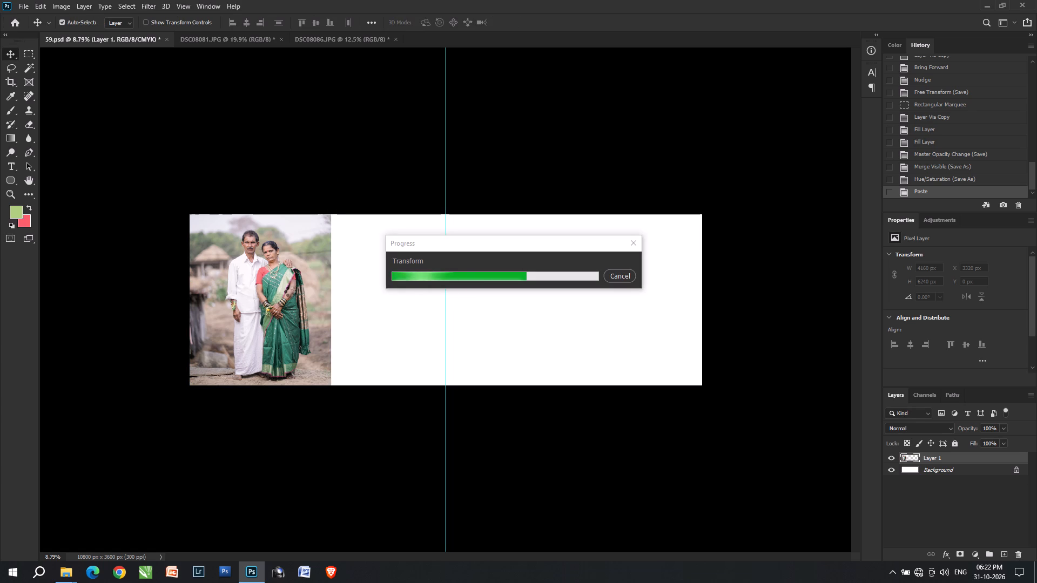
Bring up the couple portrait DSC08086 and start the Camera Raw Filter on it.
click(304, 38)
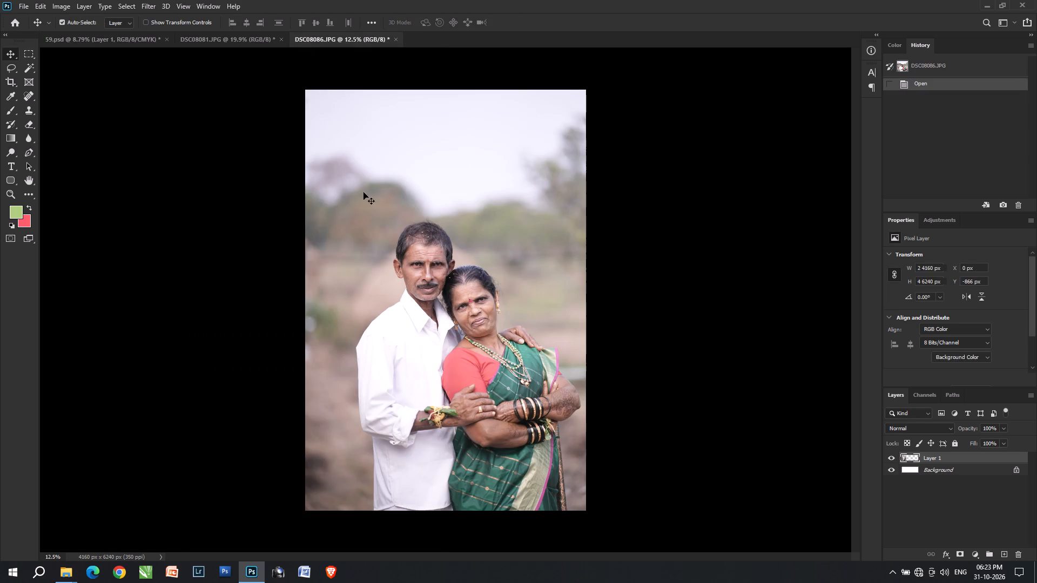
key(ctrl+shift+a)
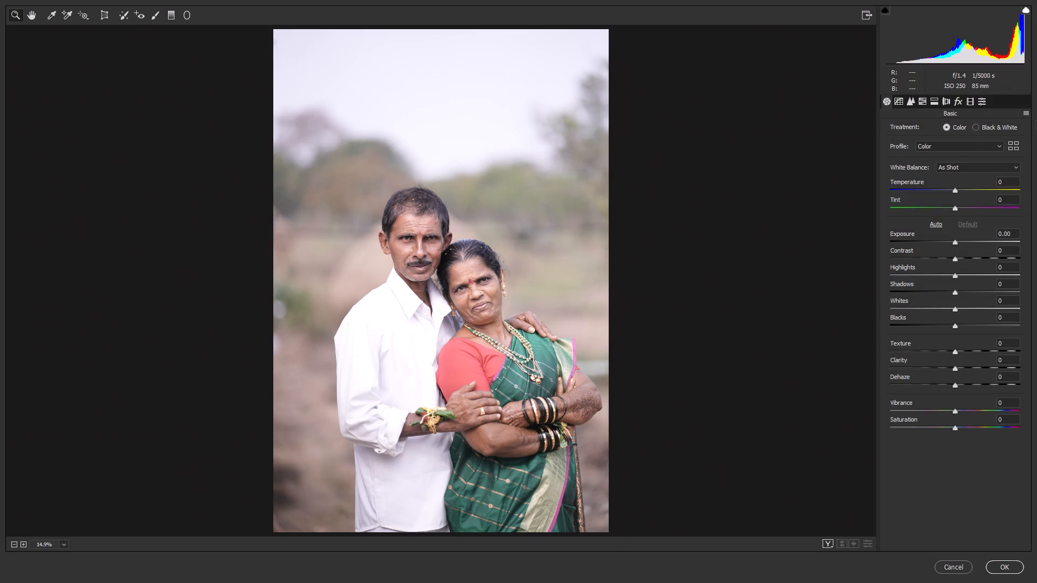
Reapply the earlier Camera Raw adjustments to DSC08086 (Temperature +3, Tint -4, Highlights -69, Shadows +23), lower Exposure to +0.25 and apply the filter.
click(1027, 110)
click(1017, 143)
drag(444, 261, 452, 267)
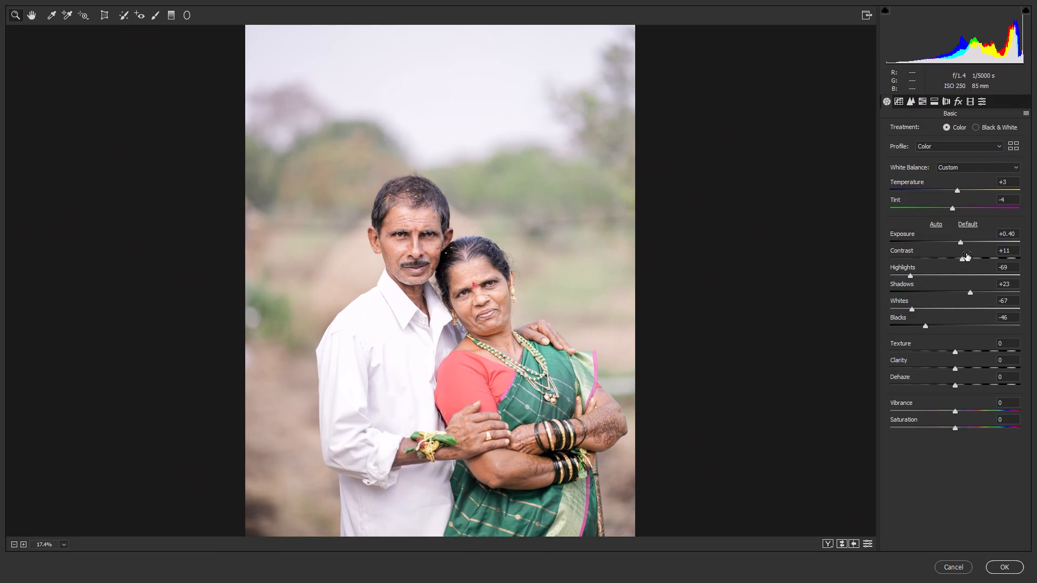
click(958, 242)
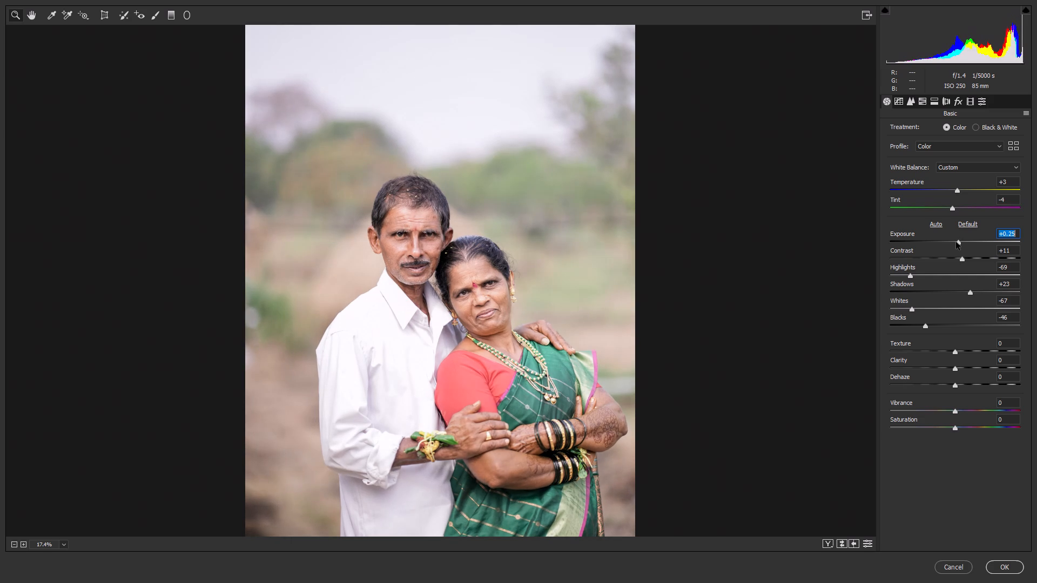
drag(461, 244, 513, 306)
key(Return)
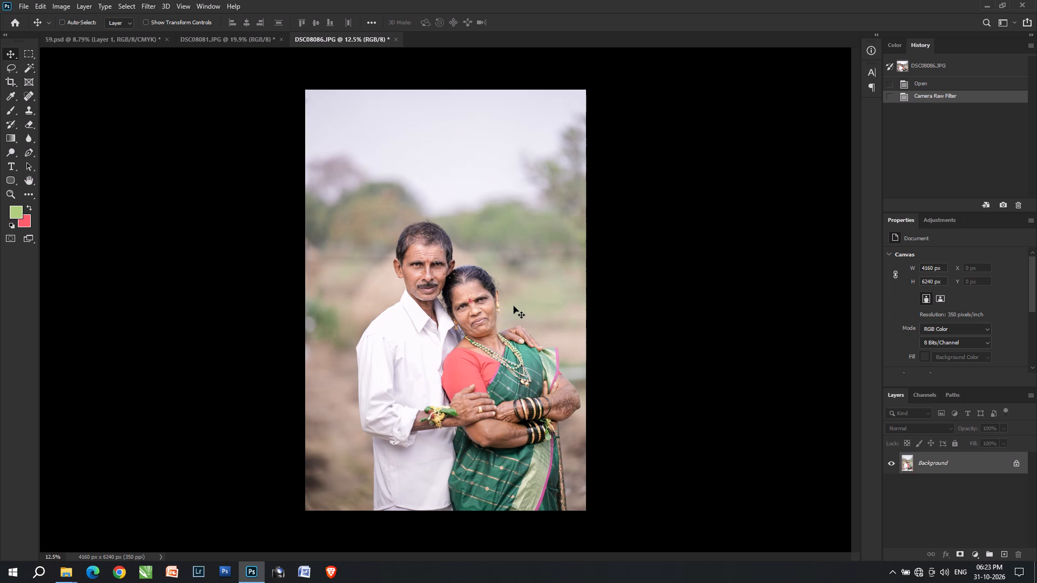
Cut the whole retouched DSC08086 portrait and paste it into spread 59.psd.
key(ctrl+a)
key(ctrl+x)
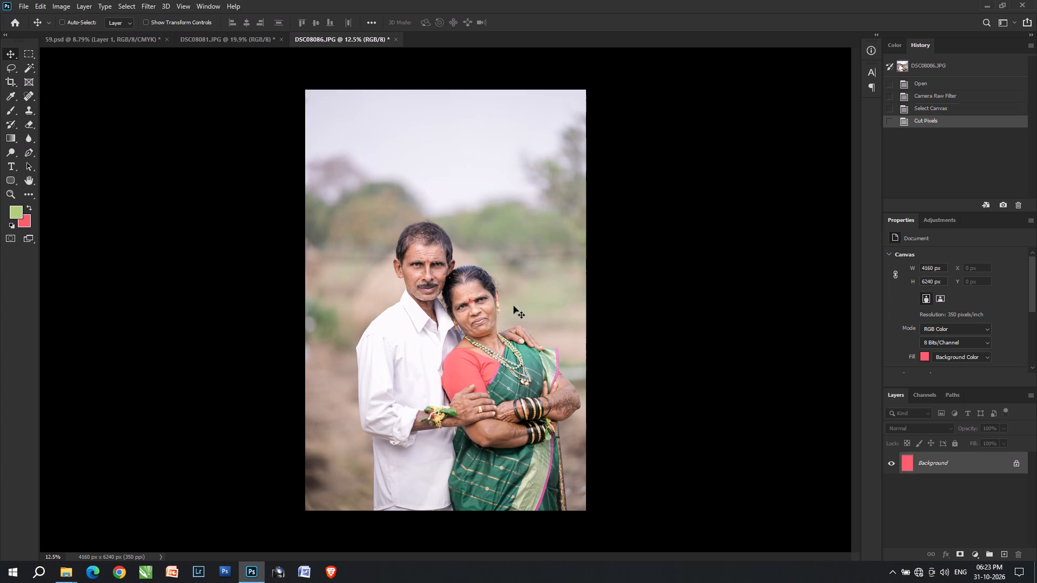
key(ctrl+Tab)
key(ctrl+v)
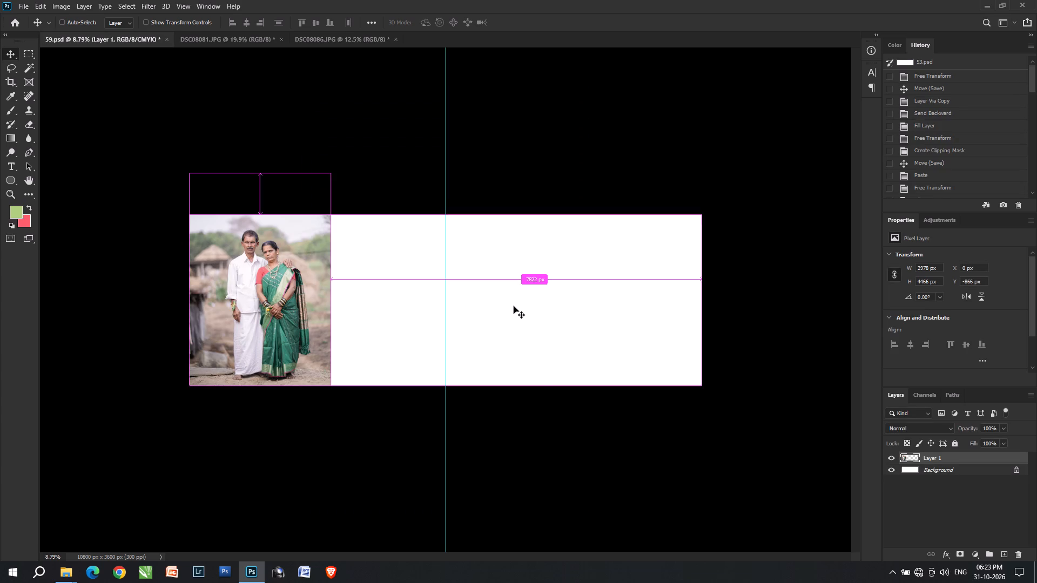
Scale the pasted portrait to about 47.5% and place it about 252 px from the spread's left edge and 319 px from its top.
key(ctrl+t)
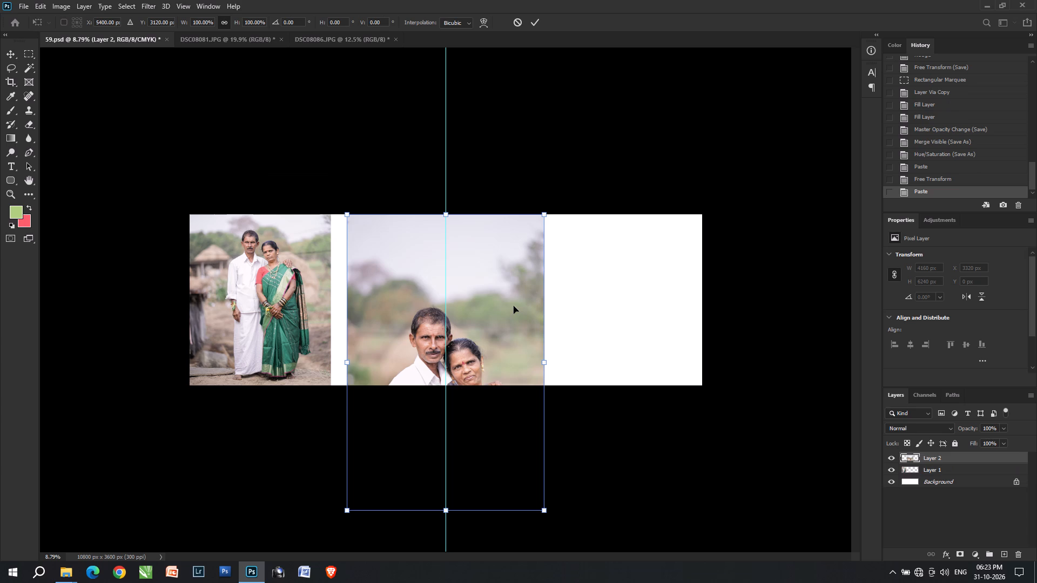
drag(549, 355, 457, 334)
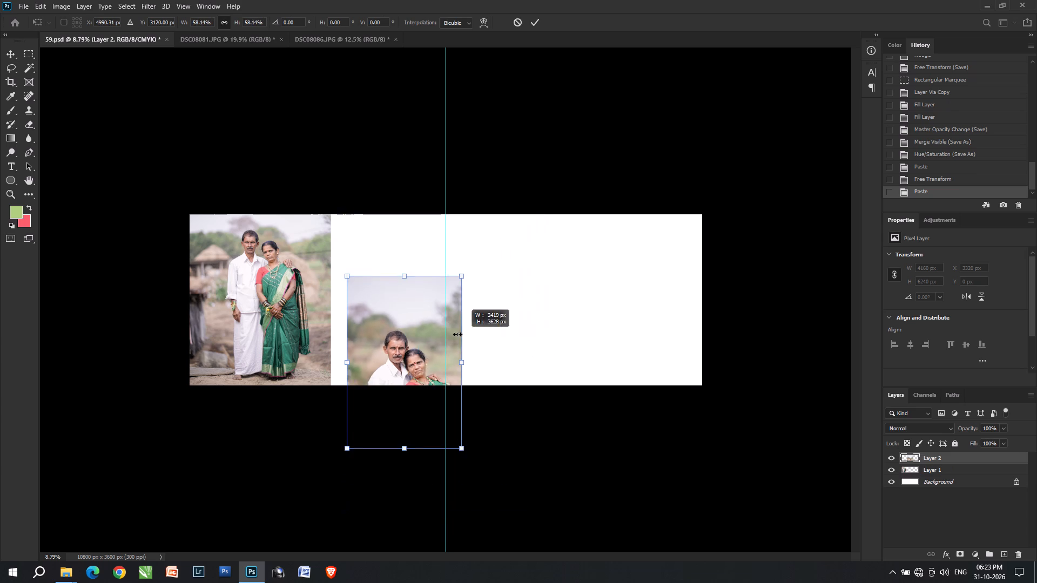
drag(457, 334, 445, 334)
drag(400, 335, 266, 281)
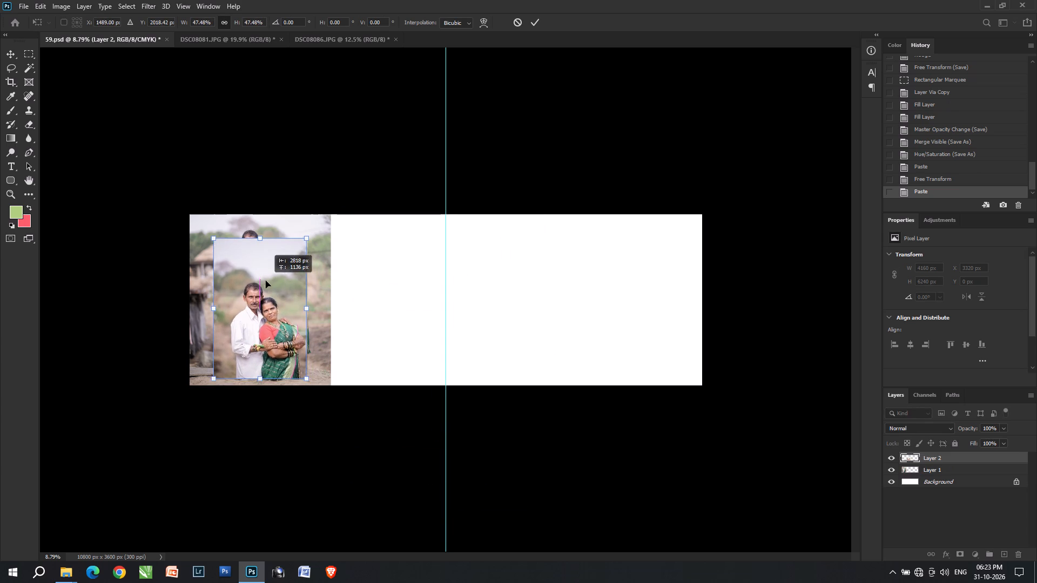
key(Return)
key(v)
key(v)
drag(289, 314, 285, 310)
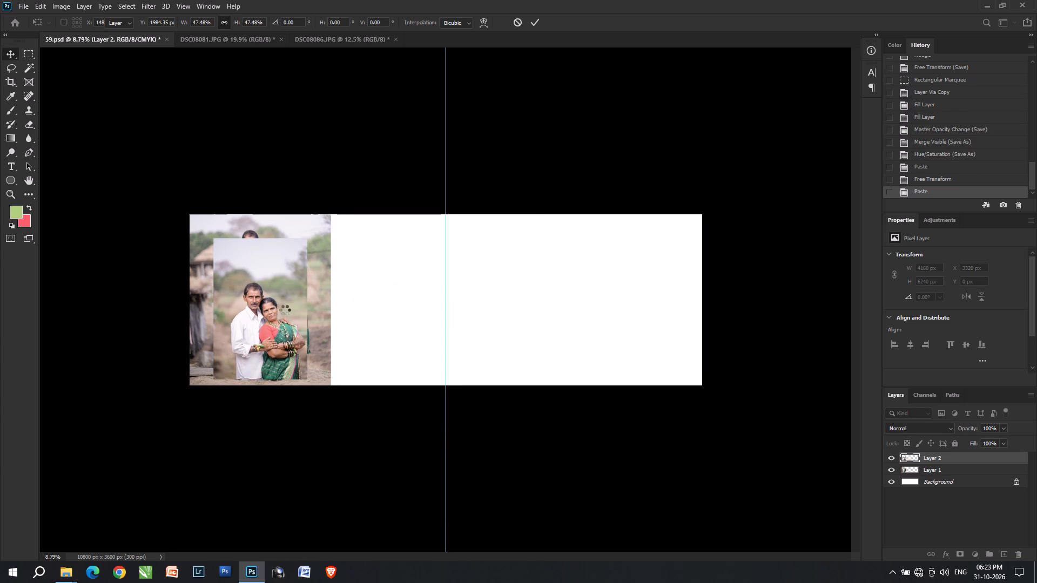
drag(285, 310, 281, 308)
triple_click(299, 309)
click(299, 310)
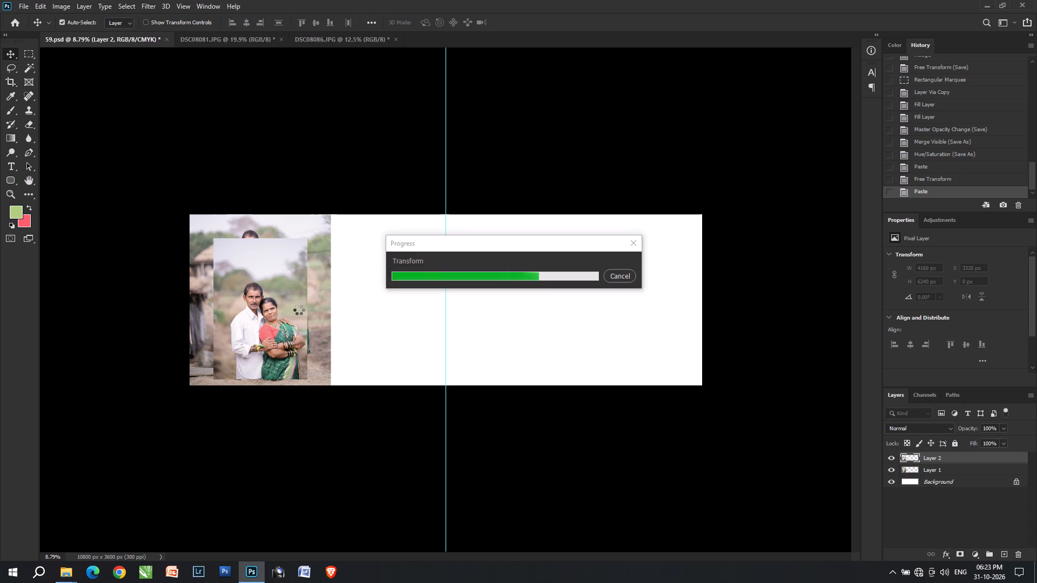
drag(280, 308, 269, 297)
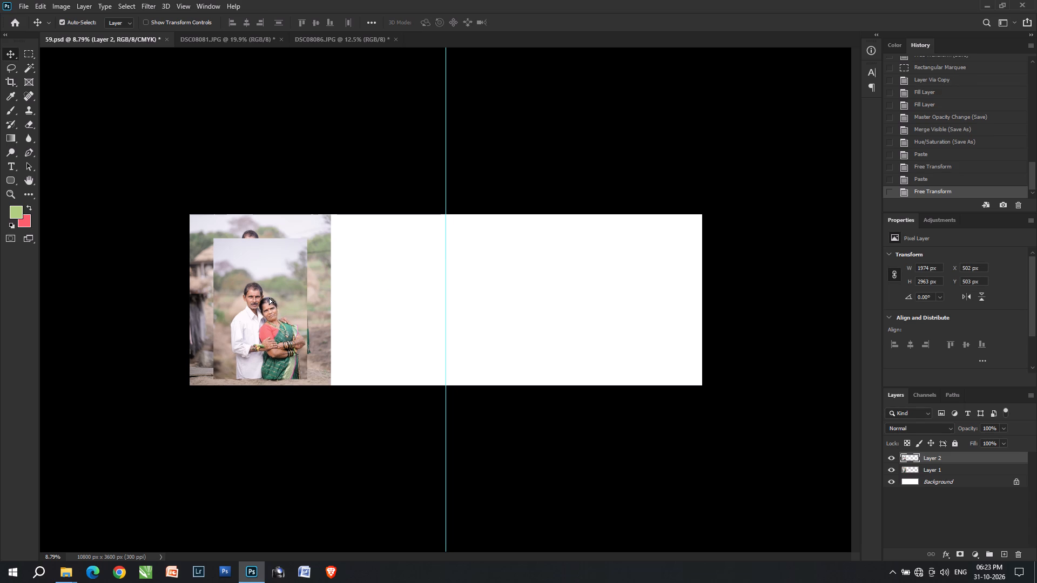
drag(269, 297, 268, 297)
Move the full-length couple portrait horizontally so its right edge meets the spread's centre guide.
click(316, 300)
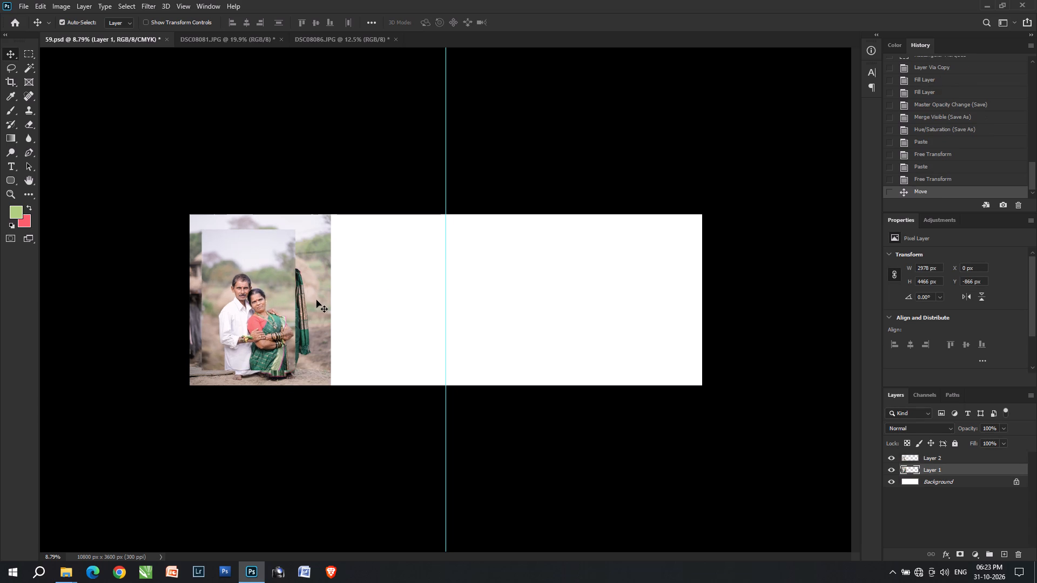
click(314, 304)
right_click(309, 304)
click(317, 309)
shift+drag(311, 309, 420, 303)
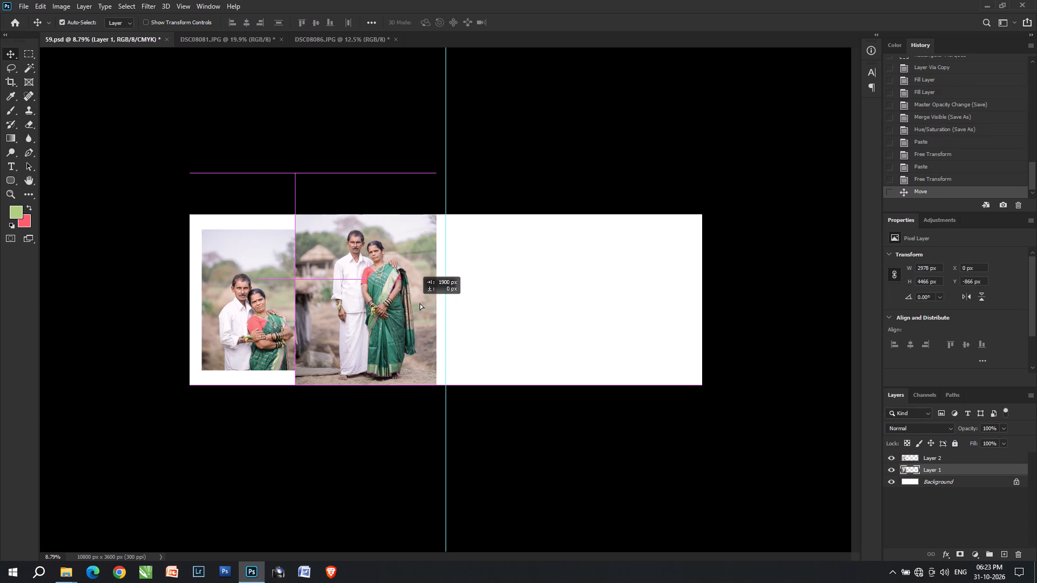
shift+drag(420, 303, 431, 304)
click(418, 306)
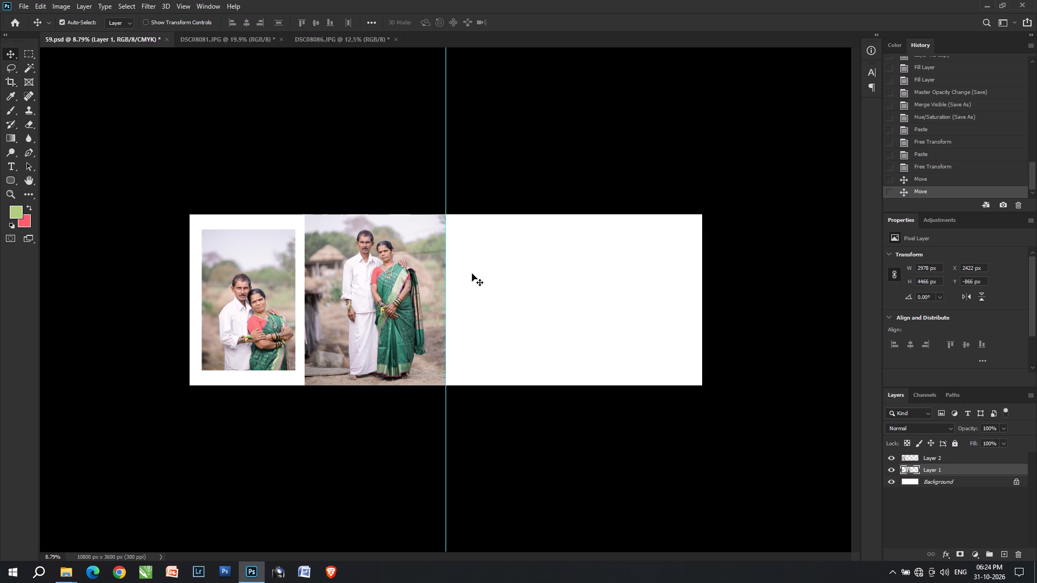
Enlarge the full-length portrait to about 102.4%, keeping it flush with the centre guide and the spread's bottom edge.
key(v)
alt+scroll(177, 436, up, 3)
click(274, 377)
key(ctrl+t)
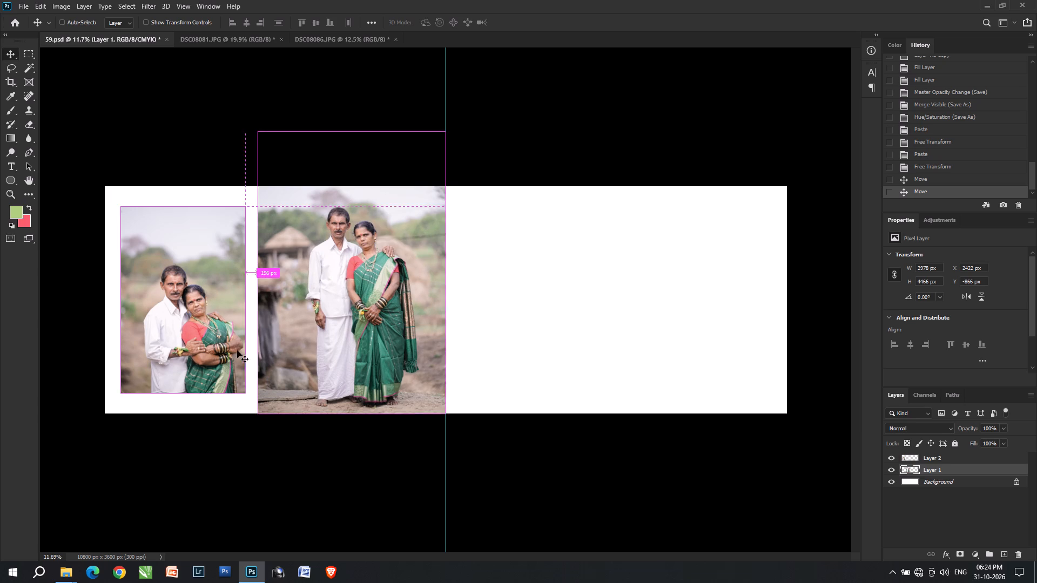
drag(254, 134, 251, 126)
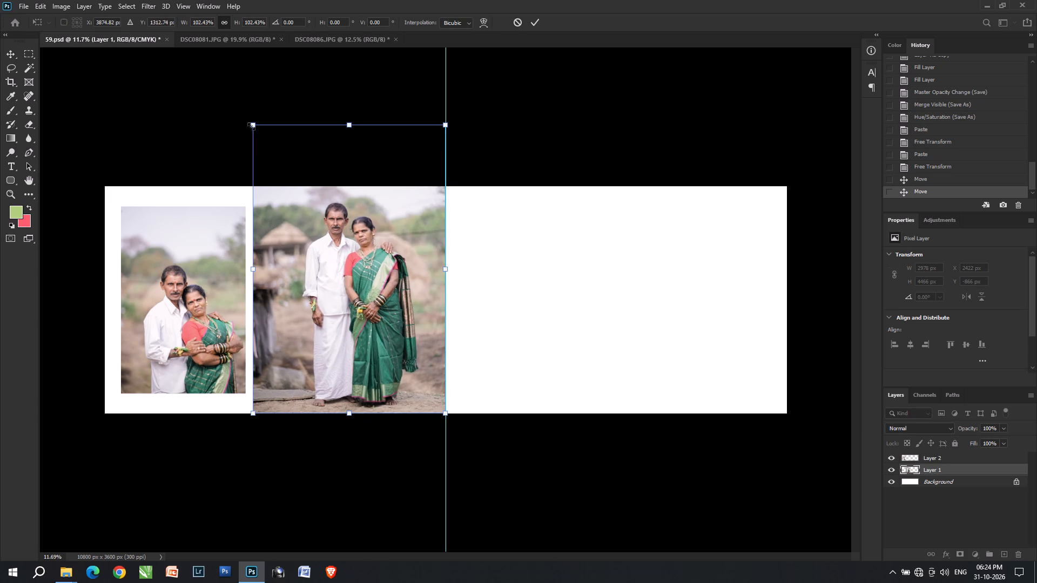
click(251, 125)
key(Return)
Select the smaller portrait's layer and fill its pixels with the pink background colour, preserving transparency.
key(v)
key(v)
click(192, 323)
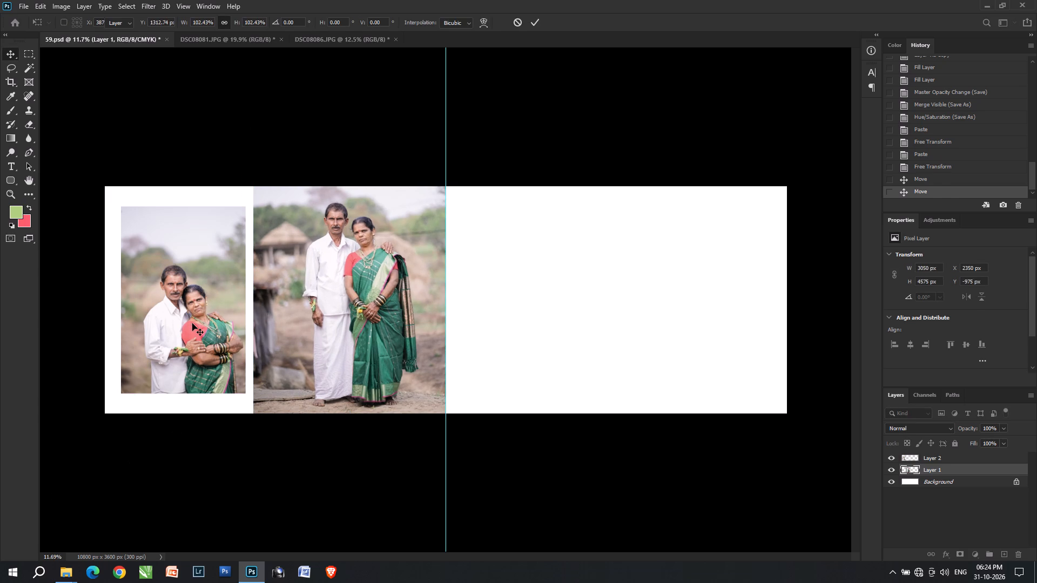
key(ctrl+Insert)
key(ctrl+shift+BackSpace)
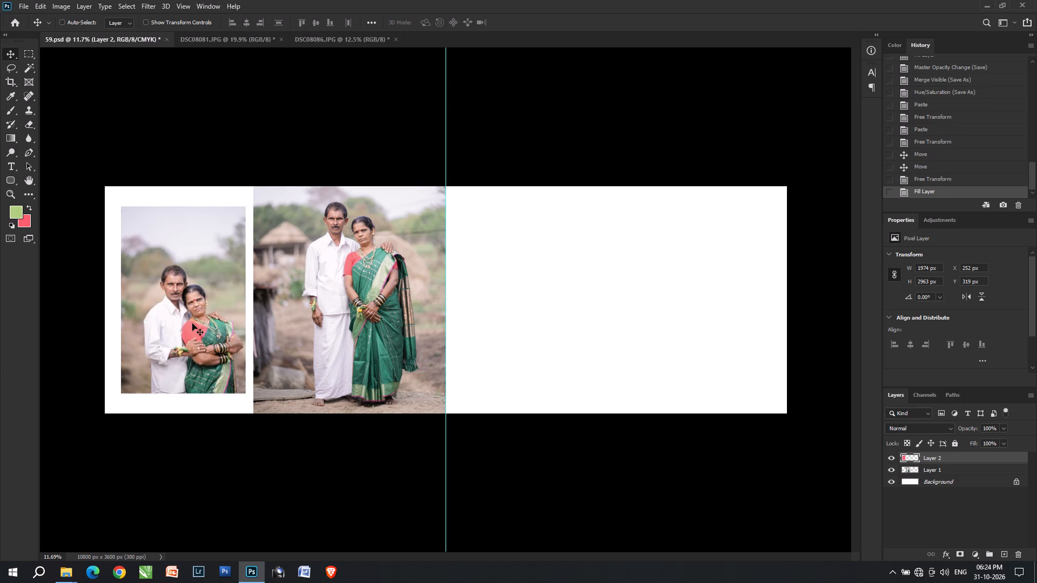
Widen the pink rectangle to about 105% and centre it between the spread's left edge and the full-length portrait, at X 139 px.
key(Left)
key(Left)
key(Left)
key(Left)
key(Left)
key(ctrl+t)
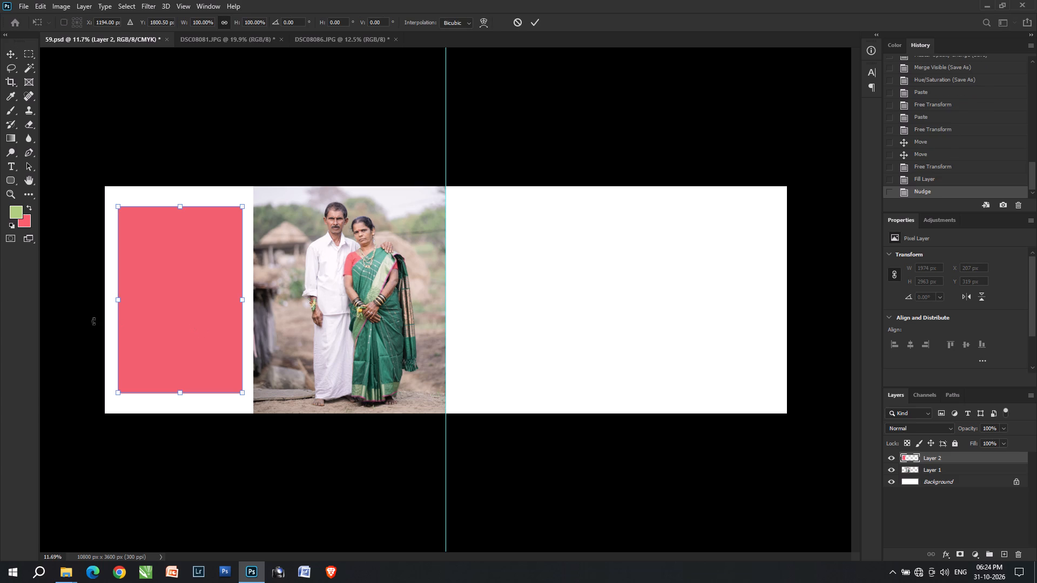
shift+drag(115, 301, 108, 301)
shift+click(181, 320)
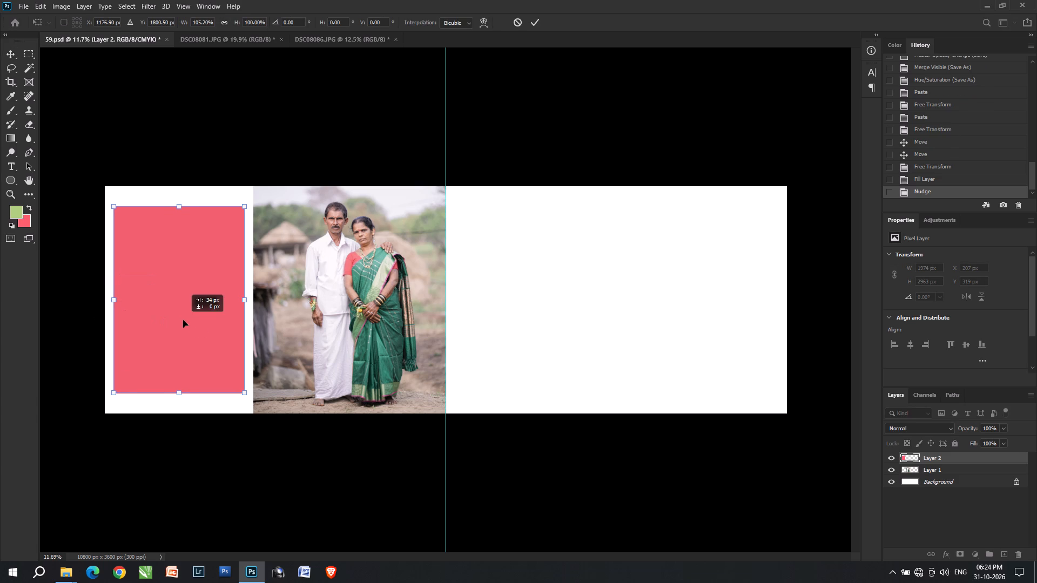
double_click(183, 320)
text(vv)
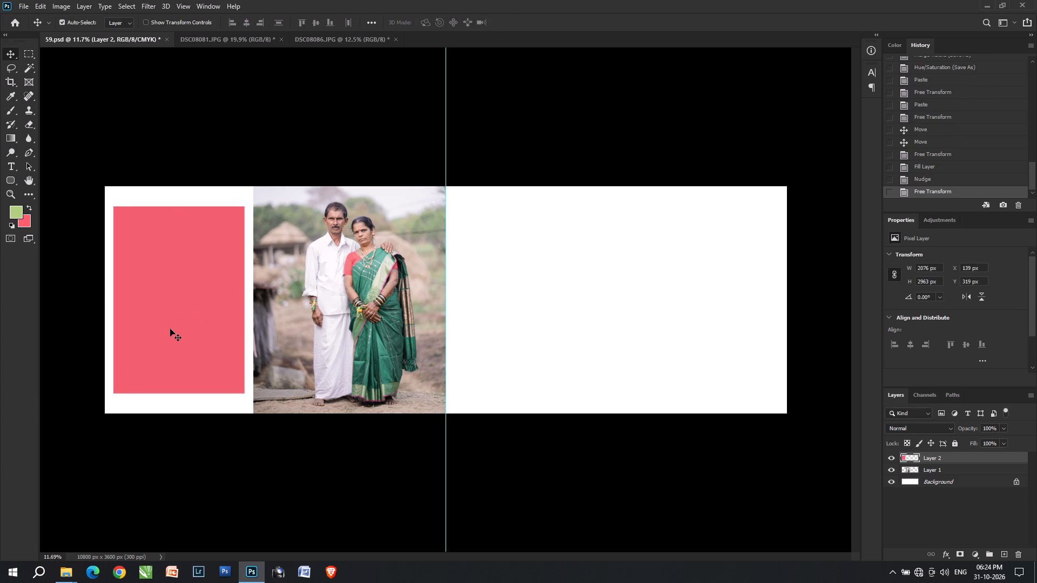
Move the pink rectangle straight up until it sits about 147 px below the spread's top edge.
right_click(176, 316)
click(186, 320)
shift+drag(205, 333, 209, 303)
shift+drag(209, 303, 207, 324)
key(Up)
key(Up)
key(Up)
key(Up)
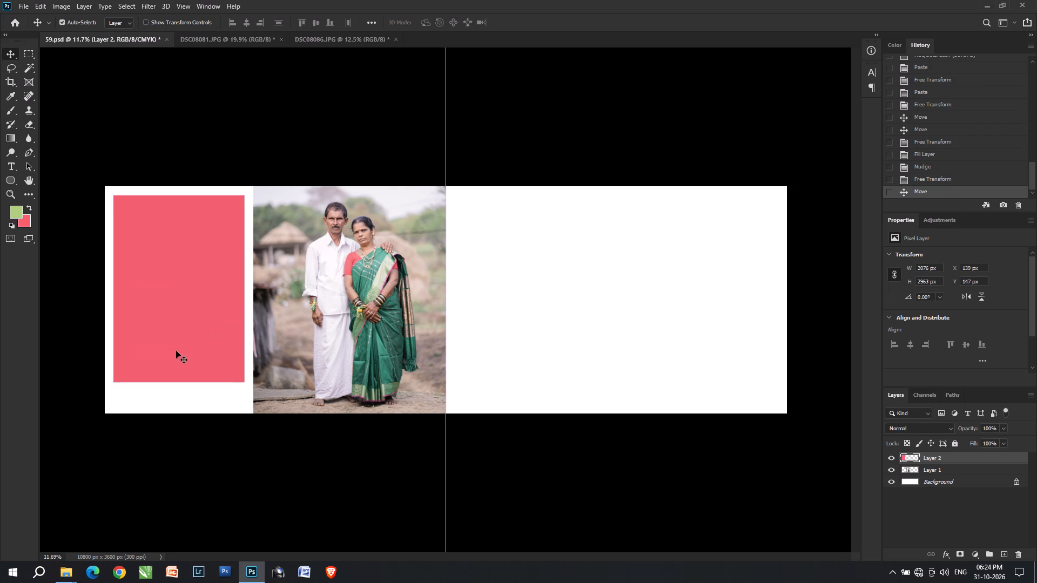
Open the landscape couple portrait DSC08092 from the Candid folder in Photoshop.
key(space)
key(space)
drag(516, 361, 239, 361)
click(622, 313)
key(alt+Tab)
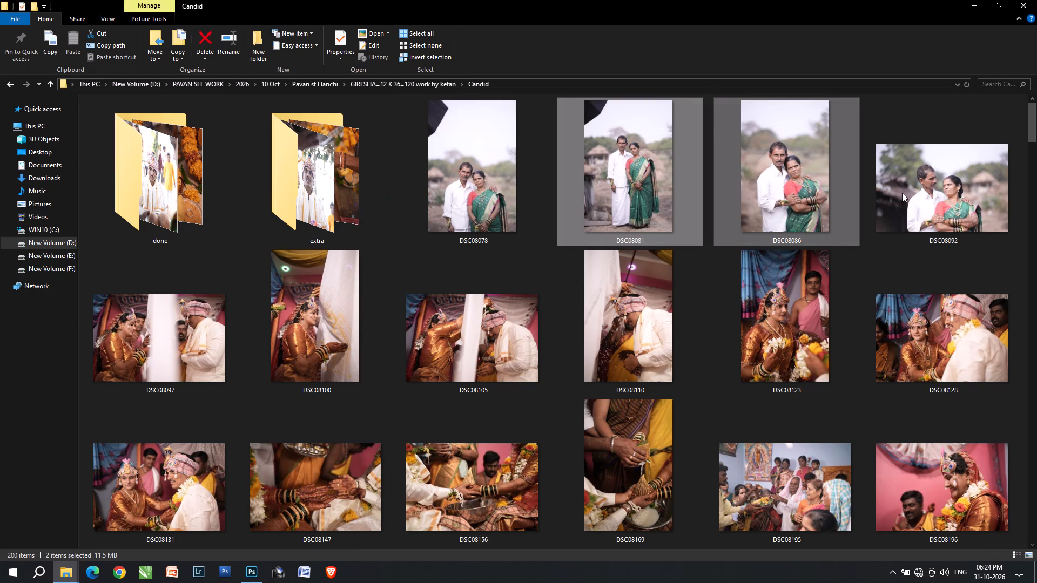
drag(902, 193, 556, 3)
key(alt+Tab)
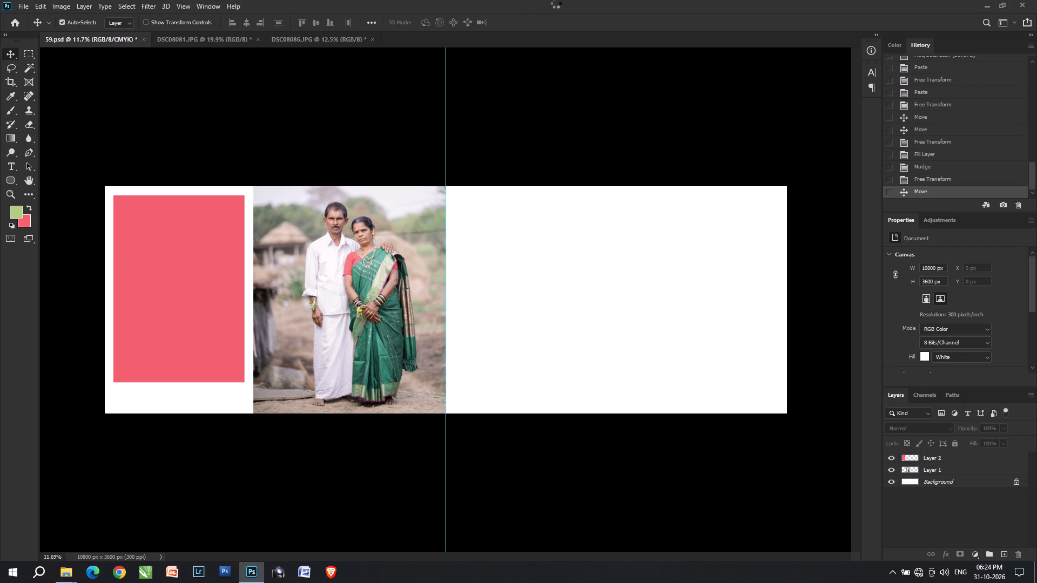
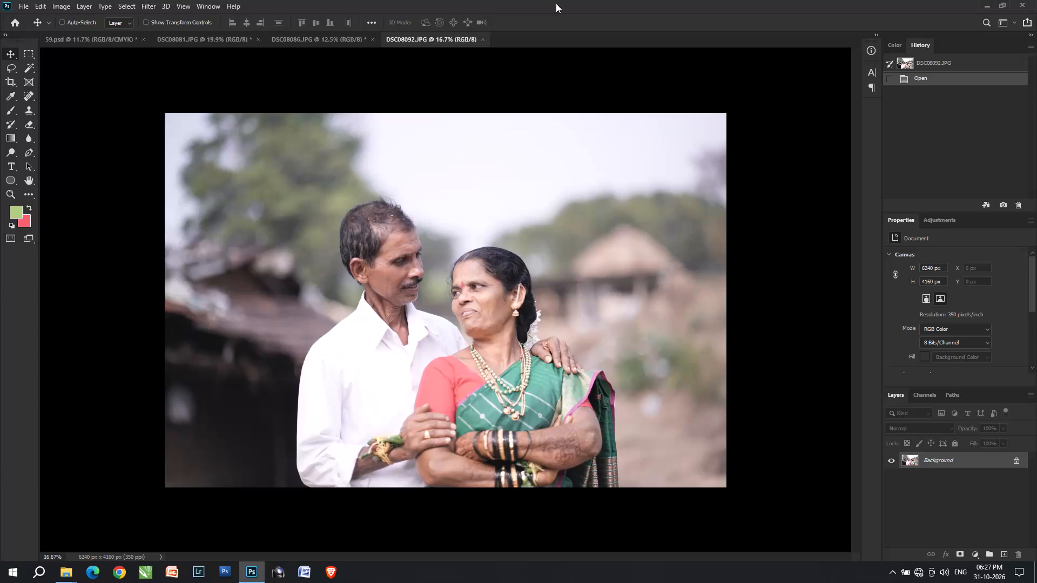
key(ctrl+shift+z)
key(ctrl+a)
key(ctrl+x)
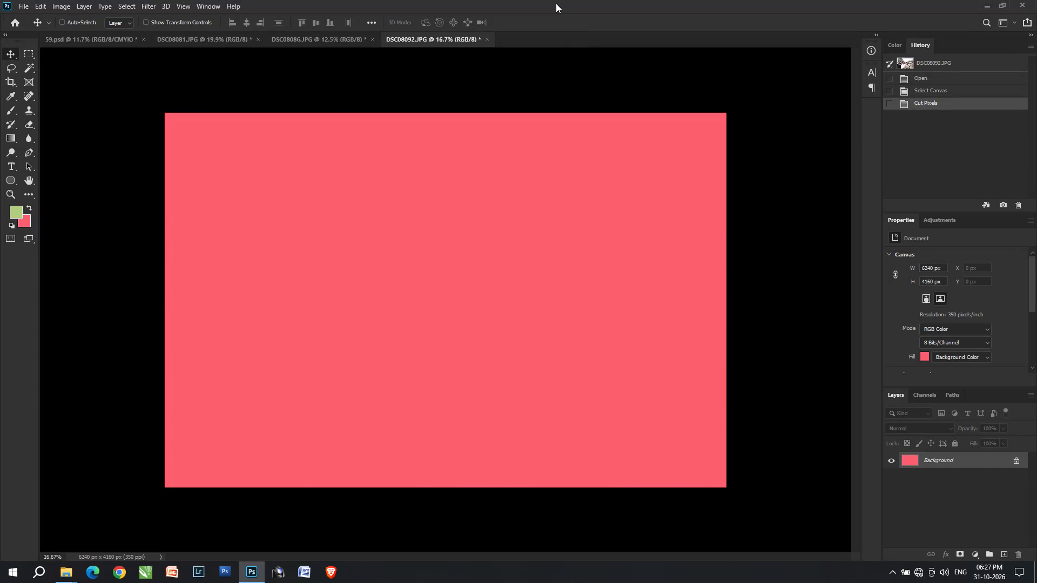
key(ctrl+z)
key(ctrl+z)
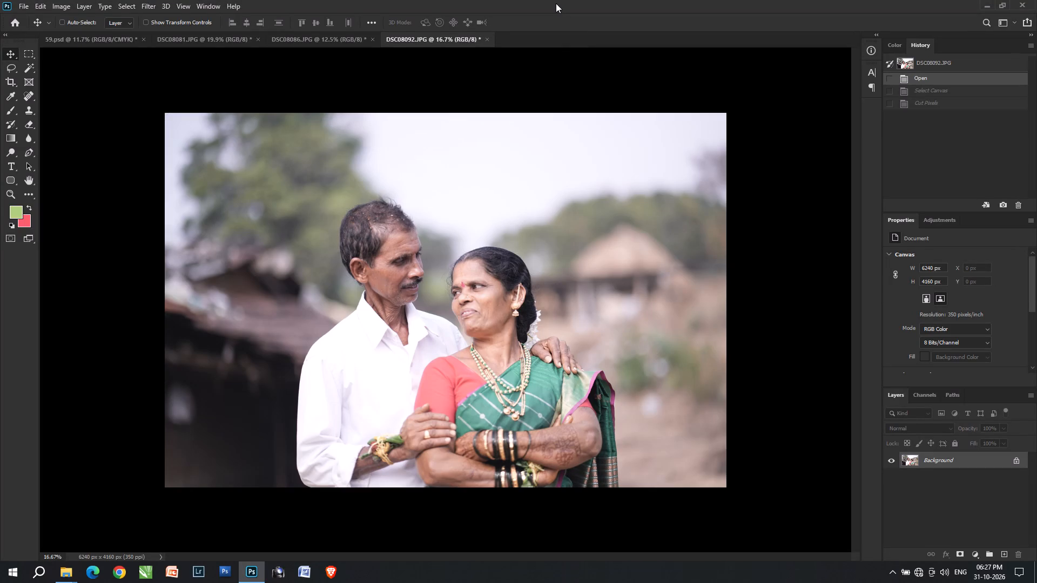
Reapply the last Camera Raw filter to the DSC08092 portrait and compare the photo with and without it.
key(ctrl+alt+f)
key(ctrl+z)
key(ctrl+shift+z)
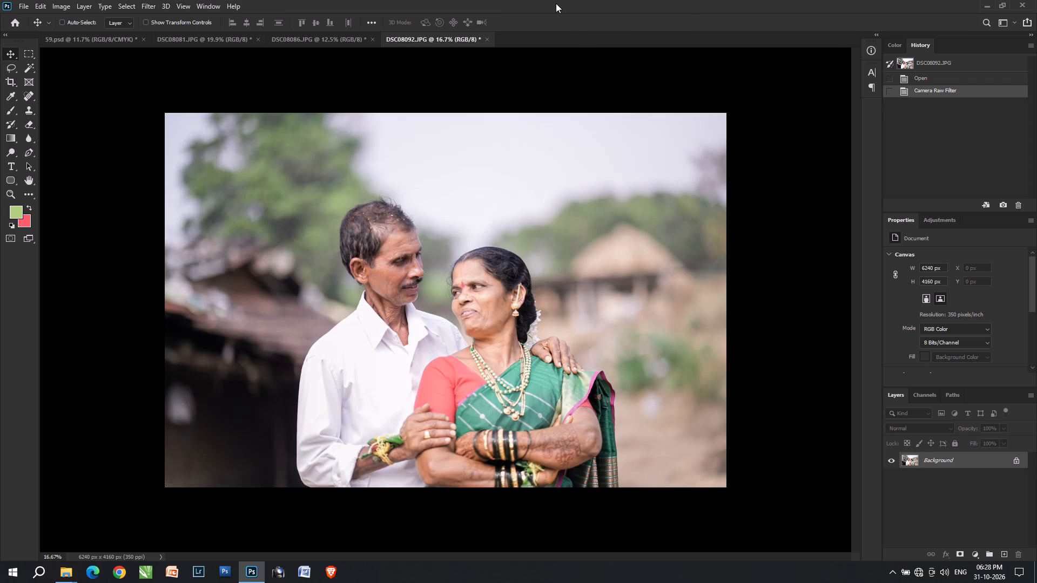
key(ctrl+z)
key(ctrl+shift+z)
key(ctrl+z)
key(ctrl+shift+z)
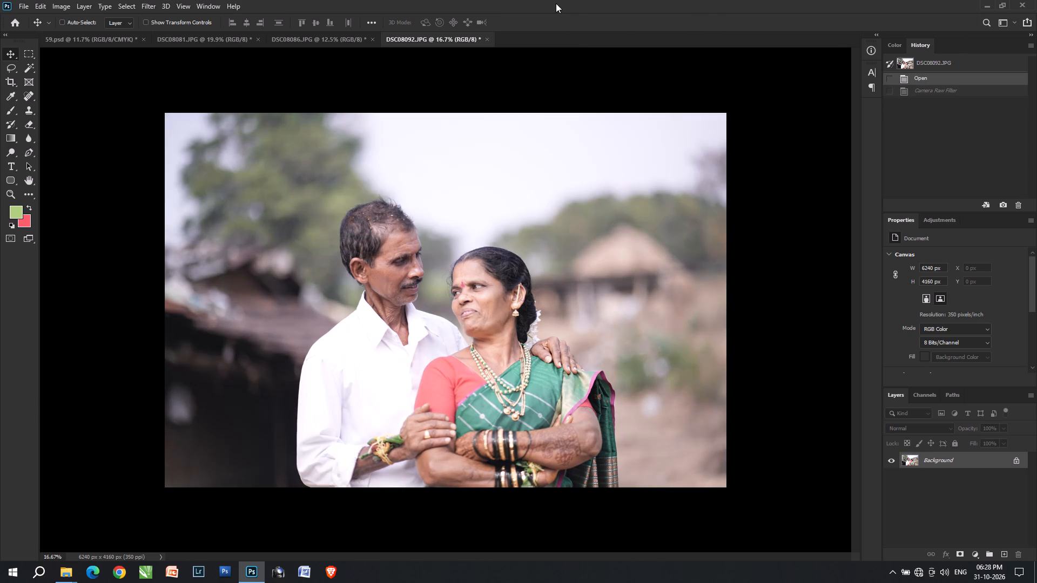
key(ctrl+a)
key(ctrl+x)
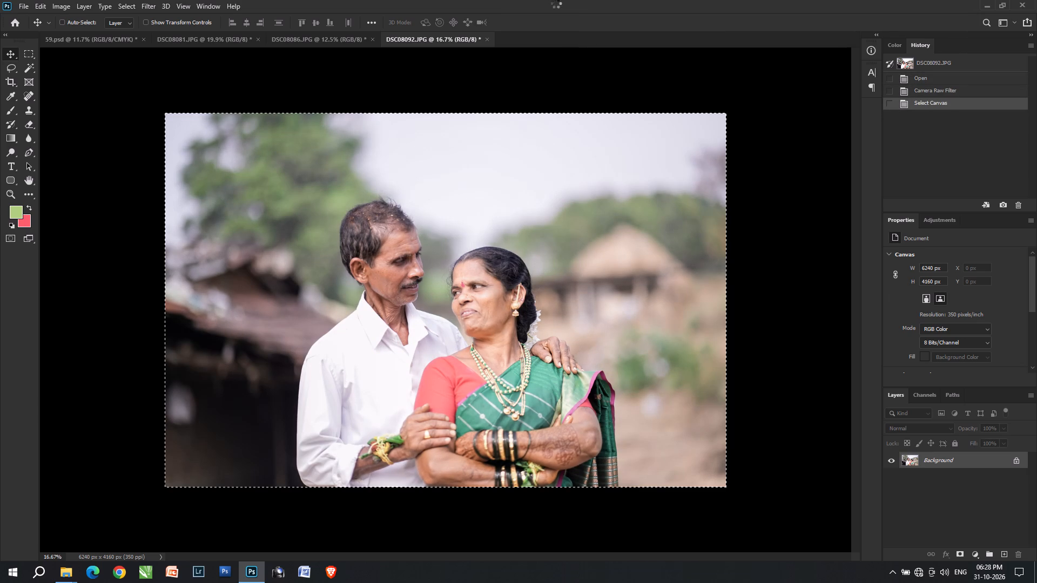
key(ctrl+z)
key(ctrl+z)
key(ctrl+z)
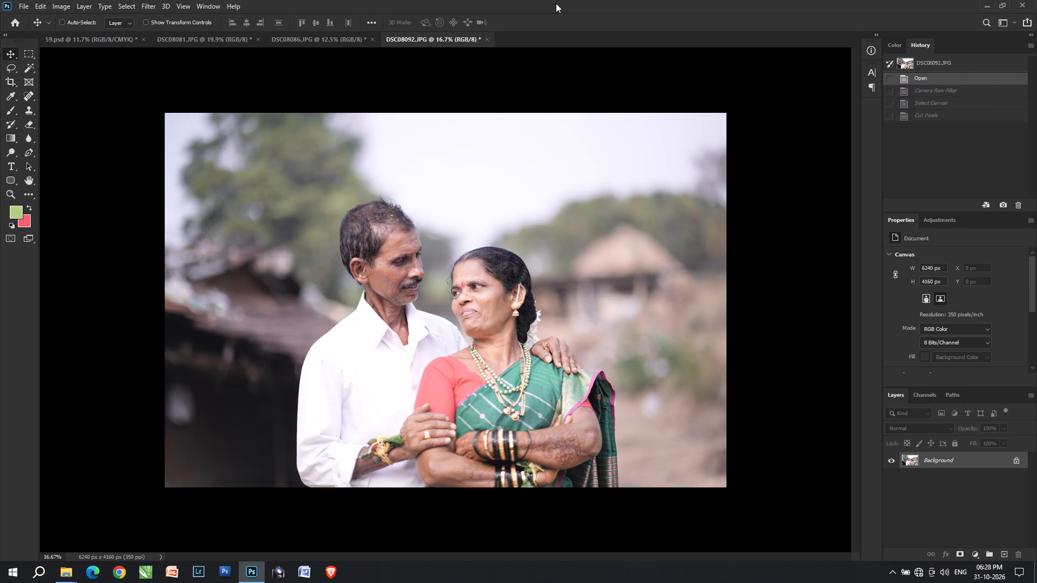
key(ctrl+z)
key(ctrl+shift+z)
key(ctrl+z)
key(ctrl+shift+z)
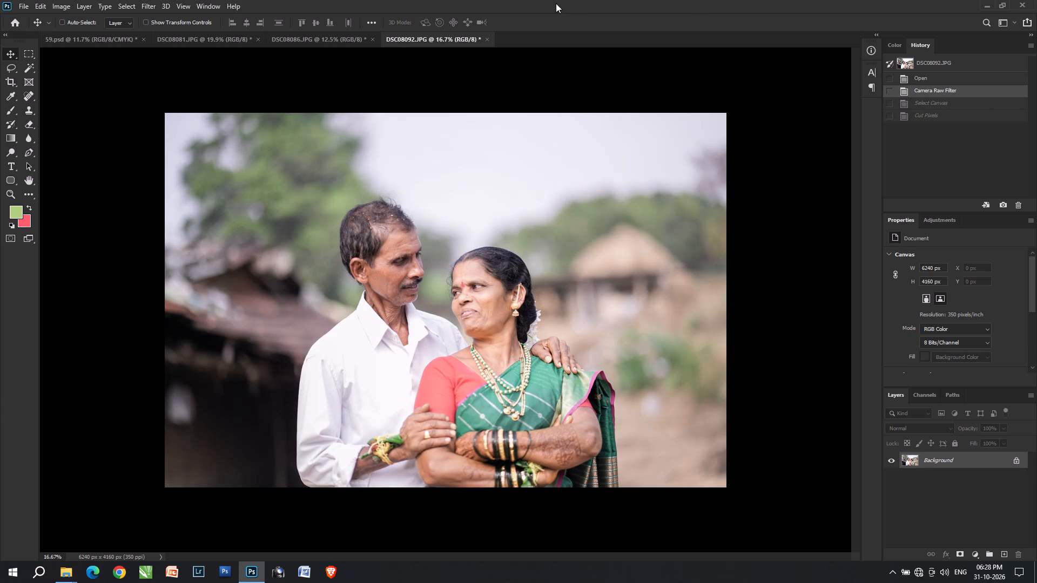
Cut the entire filtered DSC08092 photo and paste it into the 59.psd spread.
key(ctrl+a)
key(ctrl+x)
key(ctrl+Tab)
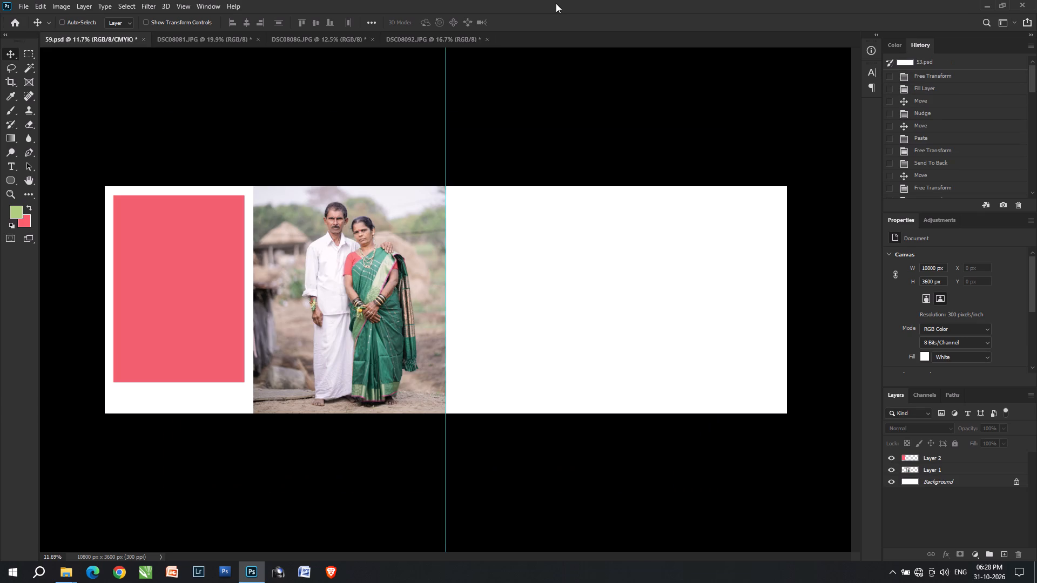
key(ctrl+v)
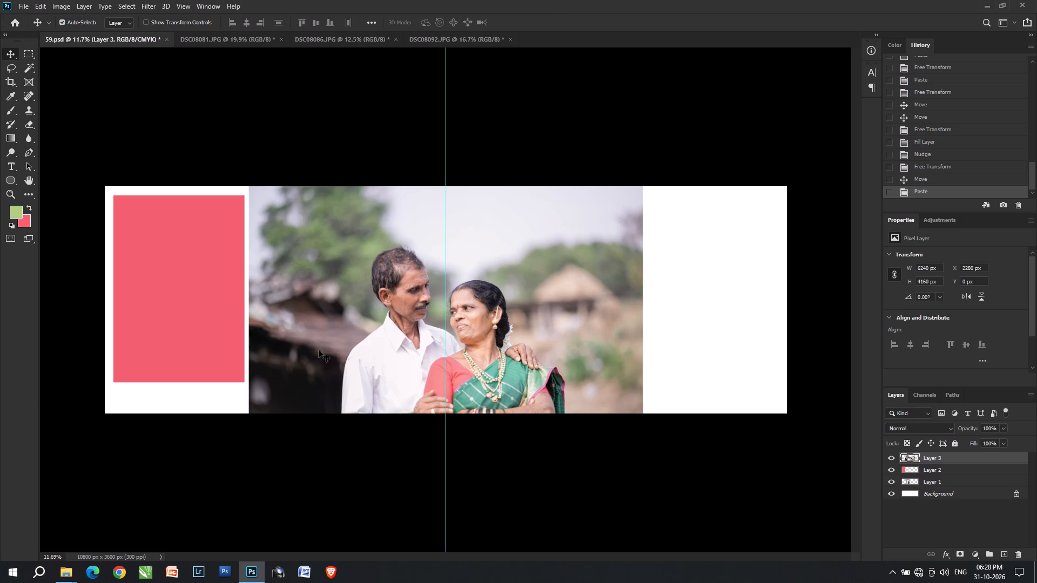
Scale the pasted landscape portrait to about 100.5% and place it over the spread's right half, flush with its bottom edge.
key(ctrl+t)
drag(250, 446, 626, 329)
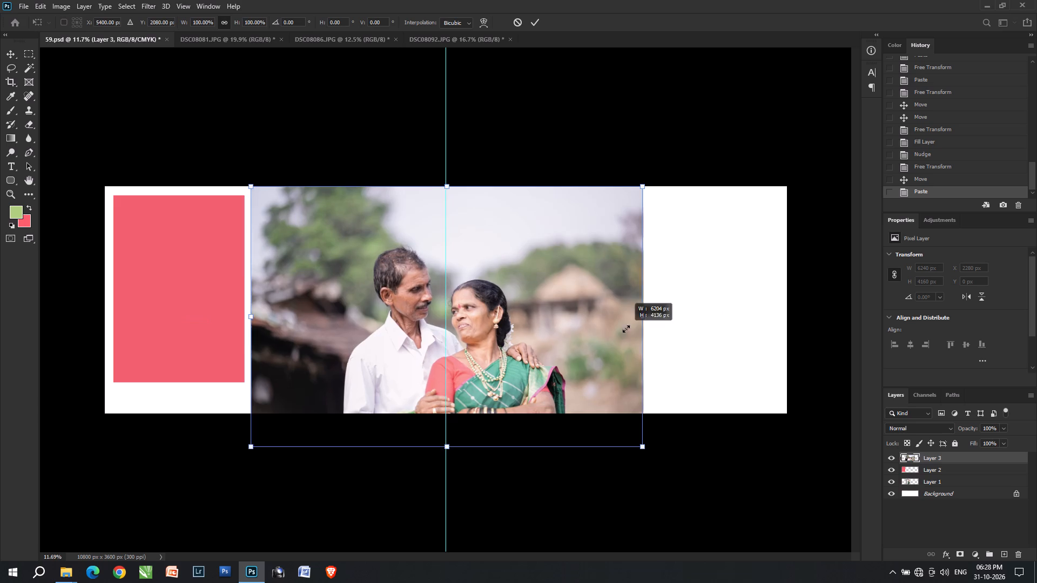
drag(626, 329, 440, 382)
drag(560, 323, 656, 390)
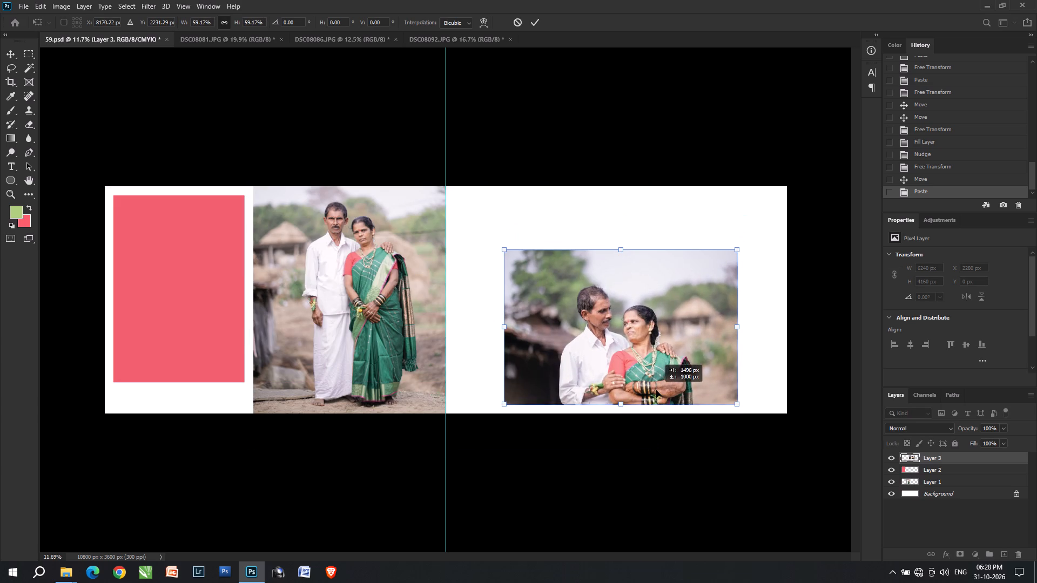
drag(656, 390, 656, 392)
drag(627, 260, 629, 253)
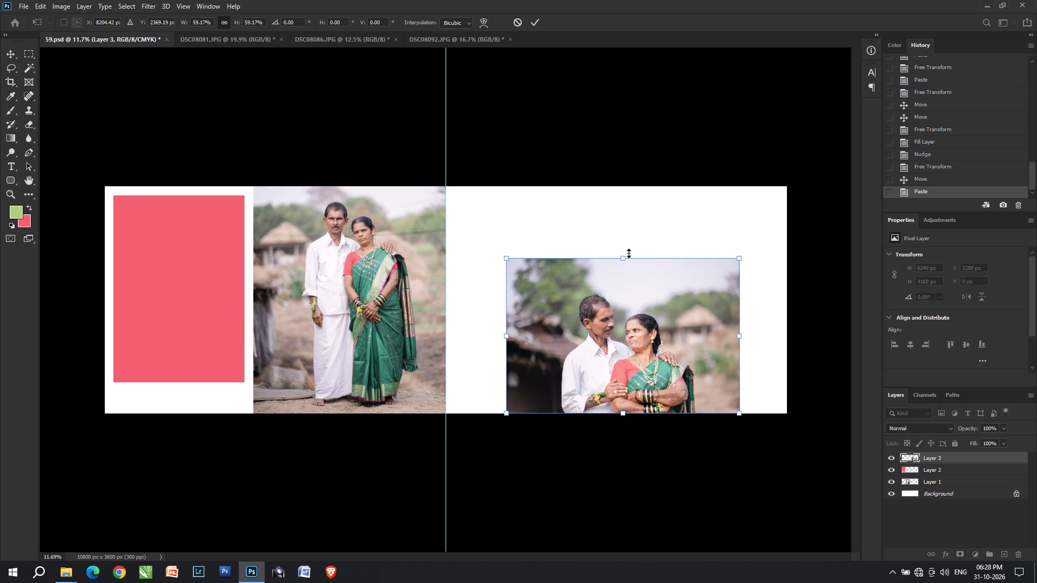
drag(629, 253, 644, 171)
drag(658, 262, 650, 263)
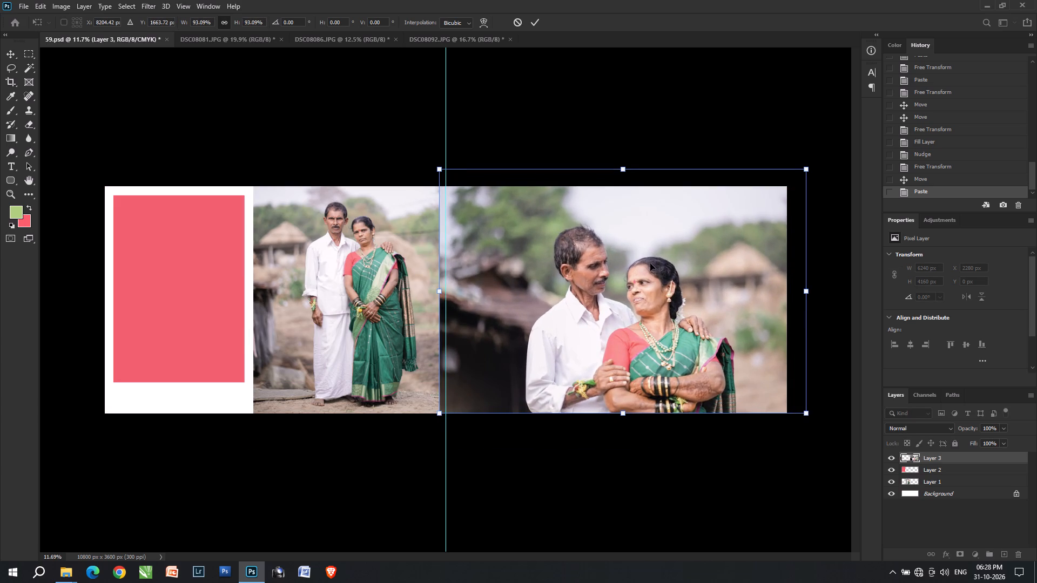
drag(650, 263, 649, 264)
drag(617, 169, 625, 150)
key(Return)
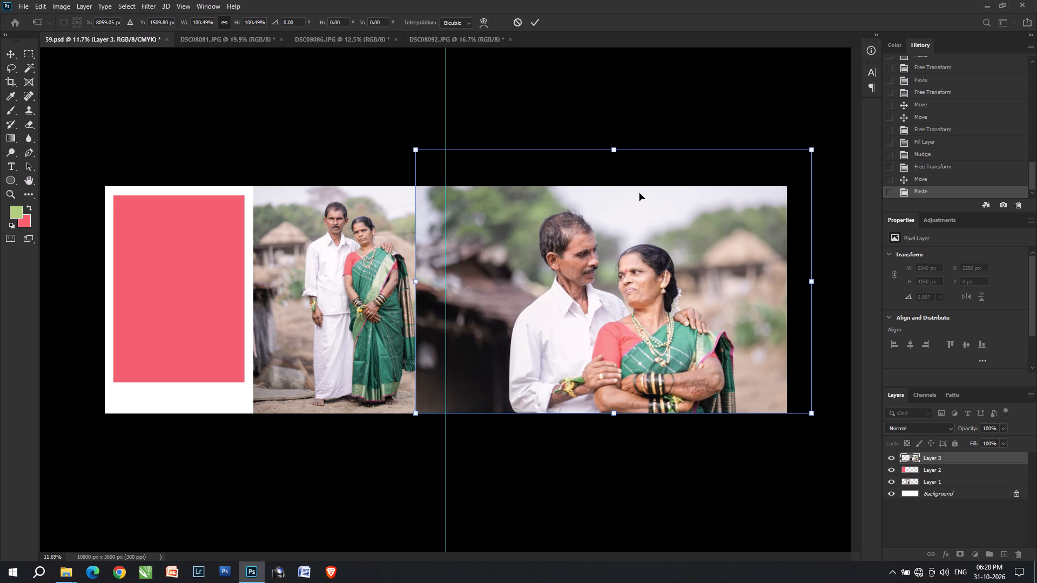
Send the landscape portrait's layer to the back, behind the full-length portrait and the pink rectangle.
key(ctrl+shift+equal)
key(ctrl+shift+bracketleft)
key(ctrl+shift+Right)
key(ctrl+shift+bracketleft)
key(ctrl+shift+bracketleft)
key(ctrl+shift+bracketleft)
key(ctrl+shift+bracketleft)
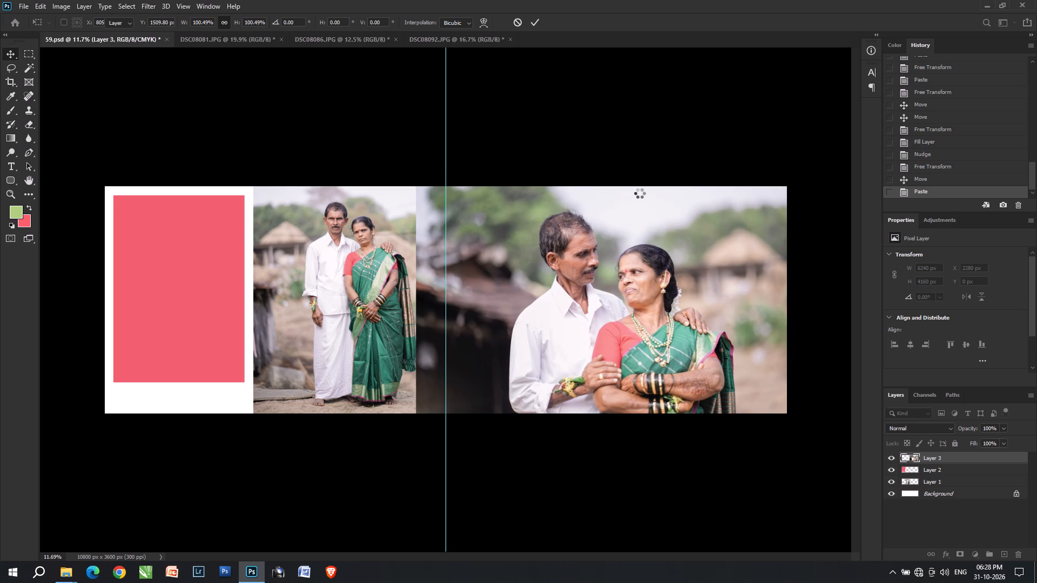
key(ctrl+shift+bracketleft)
key(v)
key(v)
key(v)
right_click(659, 141)
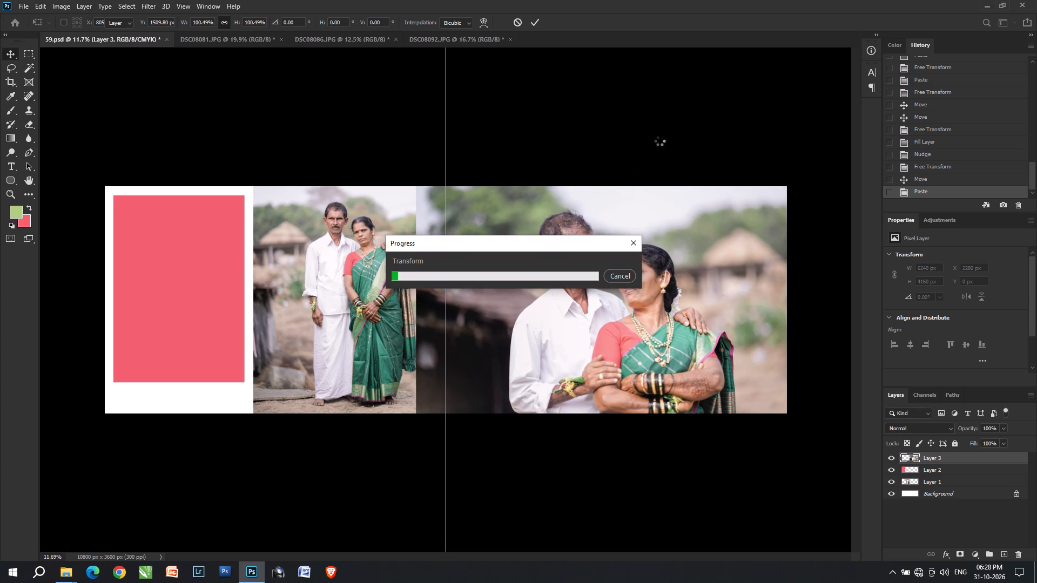
click(668, 274)
click(671, 275)
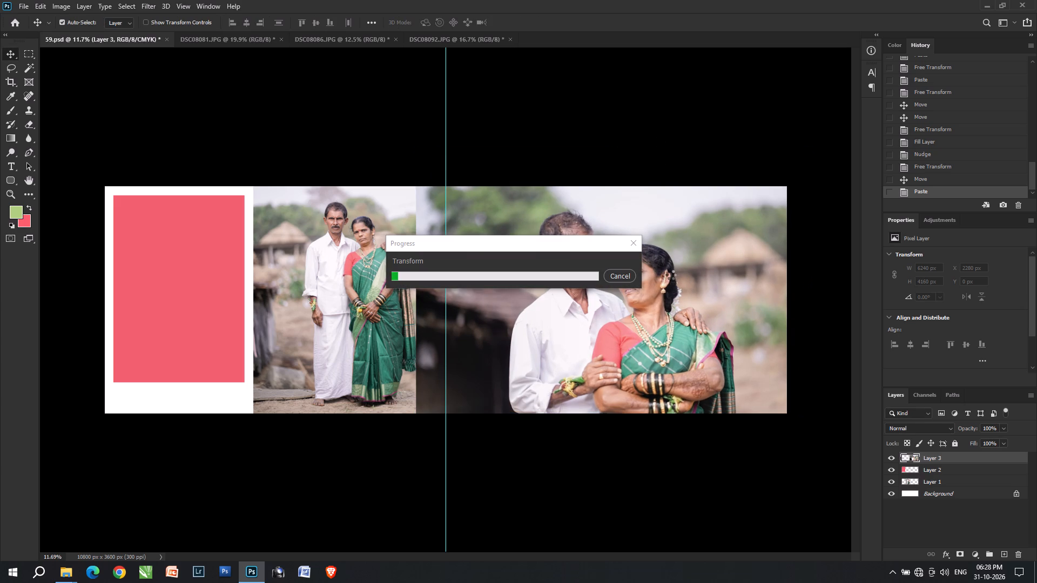
double_click(671, 275)
triple_click(671, 275)
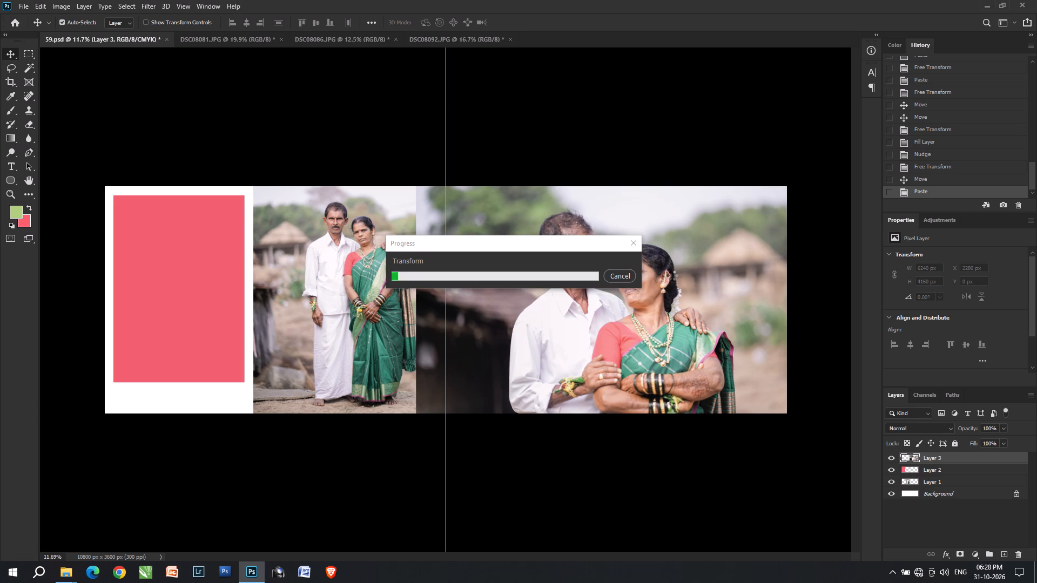
right_click(672, 275)
click(672, 275)
right_drag(672, 275, 596, 355)
drag(596, 355, 602, 444)
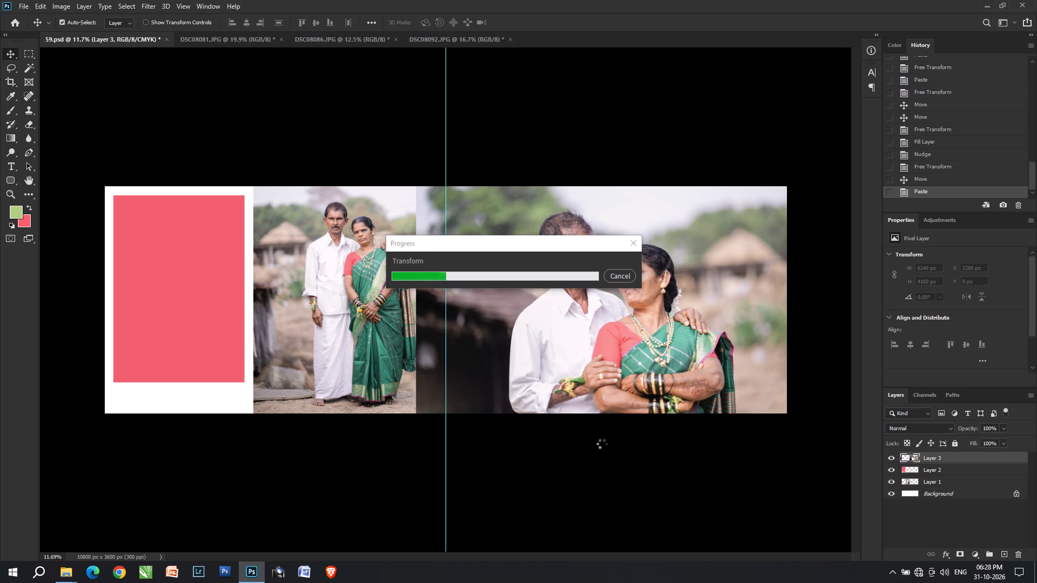
drag(602, 444, 627, 371)
click(628, 371)
right_click(628, 371)
scroll(628, 371, up, 1)
click(628, 371)
right_click(628, 371)
click(628, 372)
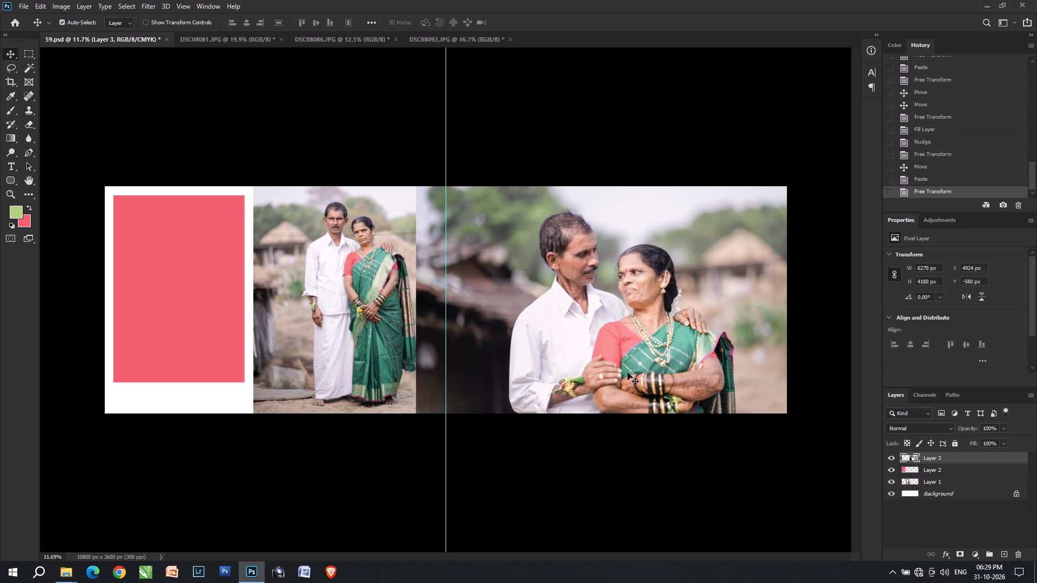
triple_click(628, 374)
key(ctrl+shift+bracketleft)
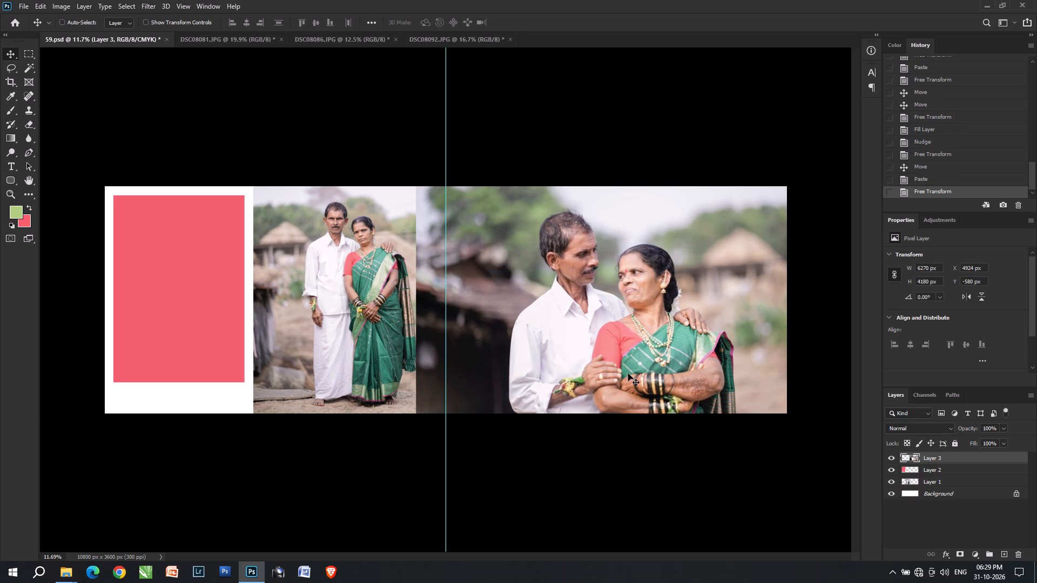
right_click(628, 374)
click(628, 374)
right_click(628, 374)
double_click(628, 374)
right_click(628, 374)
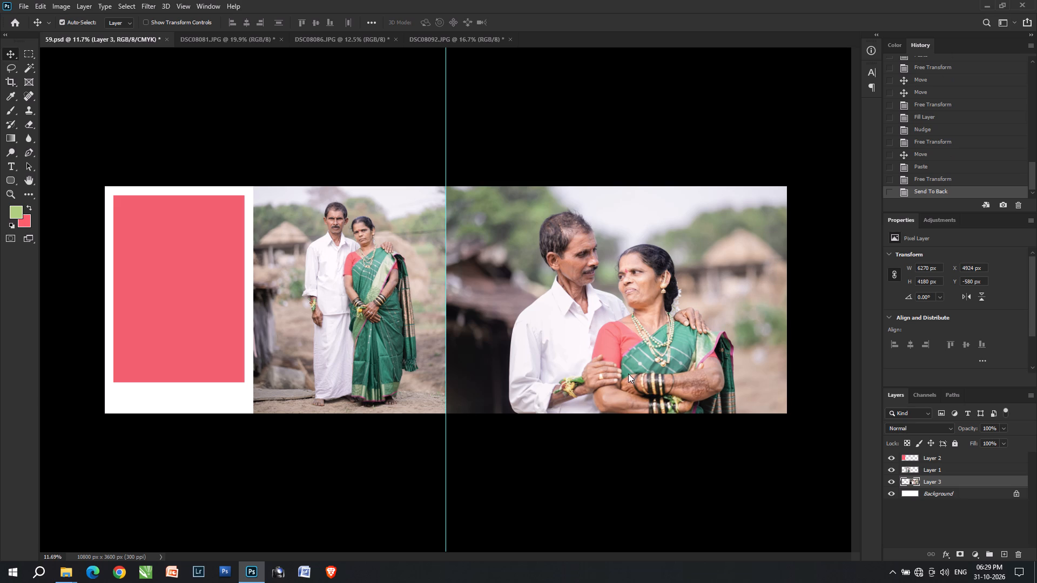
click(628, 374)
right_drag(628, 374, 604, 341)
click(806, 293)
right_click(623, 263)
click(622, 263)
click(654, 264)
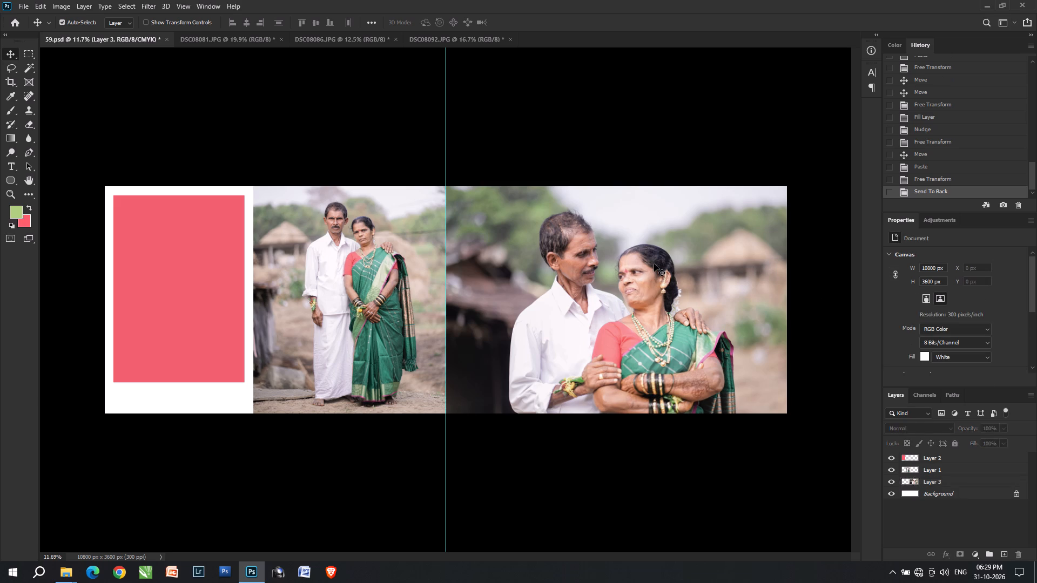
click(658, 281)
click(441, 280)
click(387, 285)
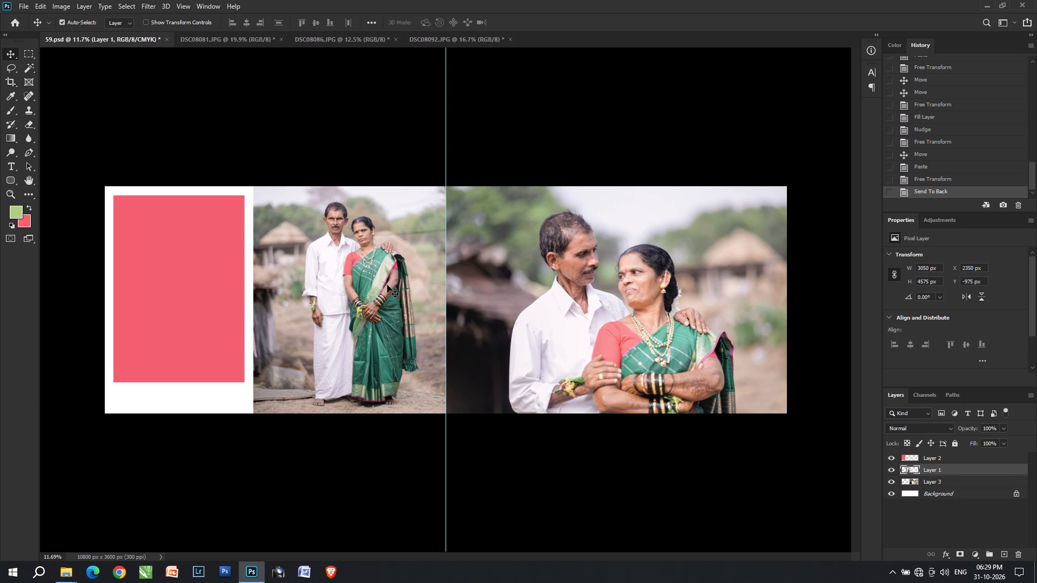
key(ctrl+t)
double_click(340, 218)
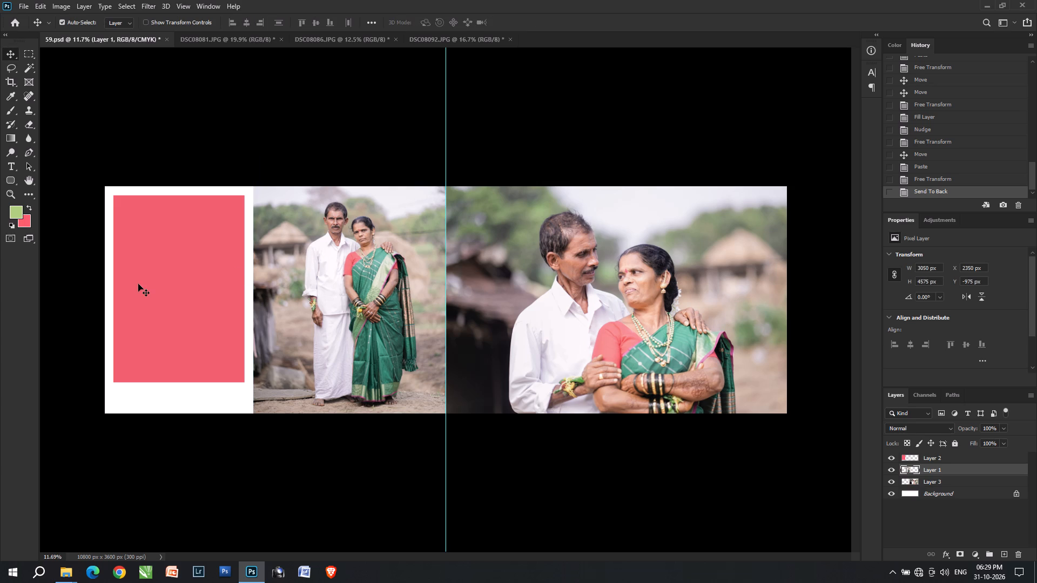
Select the pink rectangle's layer and select its pink area with the Magic Wand.
click(143, 284)
key(w)
click(143, 284)
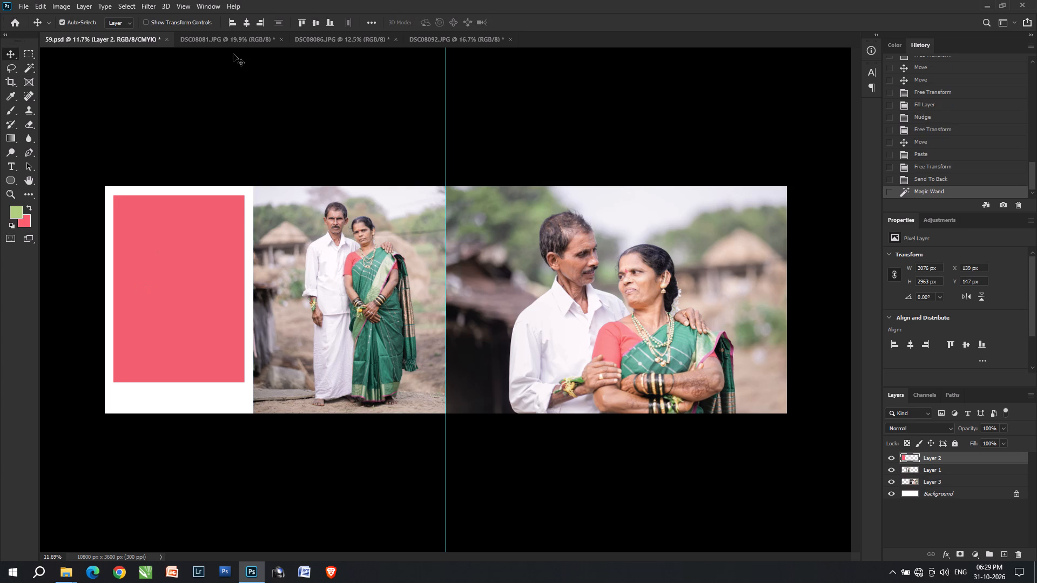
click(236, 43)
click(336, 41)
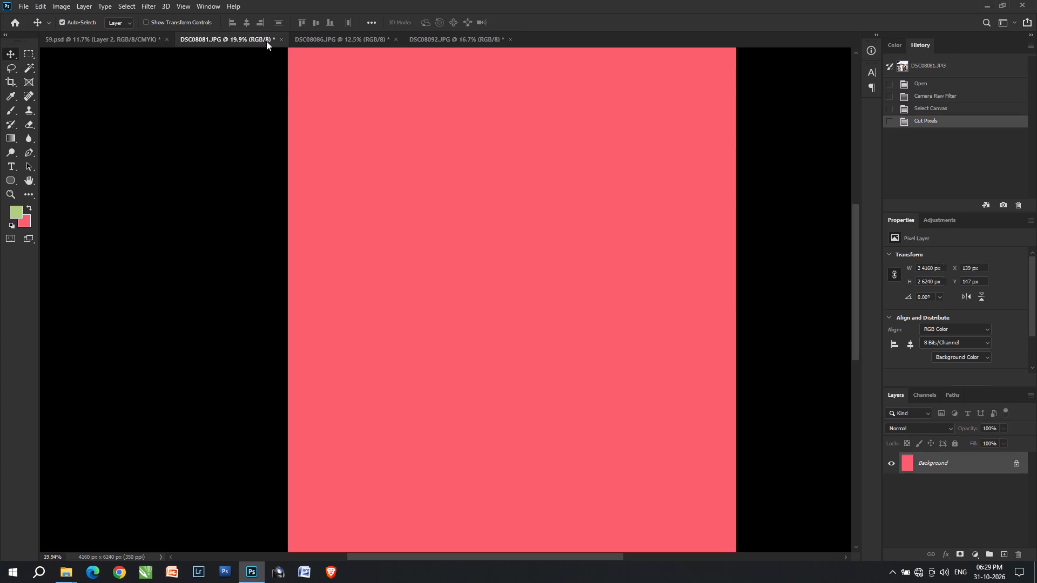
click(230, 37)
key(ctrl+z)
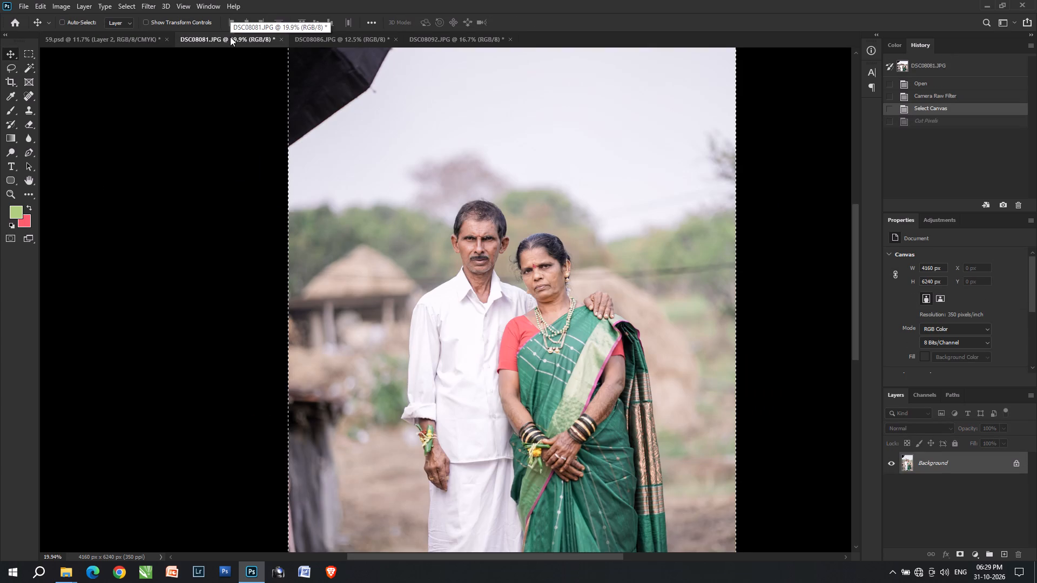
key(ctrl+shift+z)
Restore the DSC08086 portrait, cut it again and paste it into the pink rectangle's selection in 59.psd.
ctrl+click(341, 37)
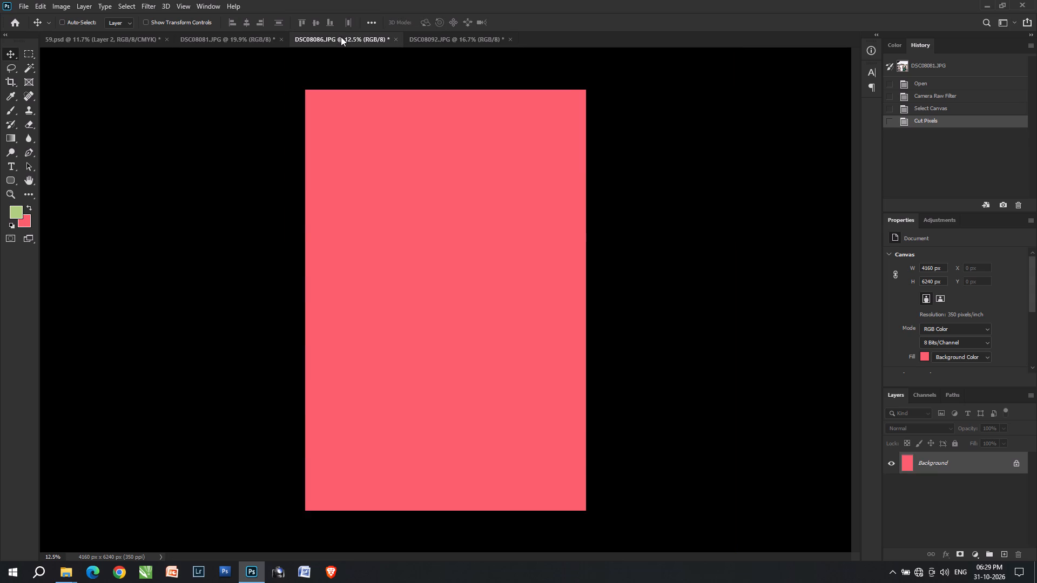
key(ctrl+z)
key(ctrl+x)
ctrl+click(95, 43)
key(ctrl+alt+shift+v)
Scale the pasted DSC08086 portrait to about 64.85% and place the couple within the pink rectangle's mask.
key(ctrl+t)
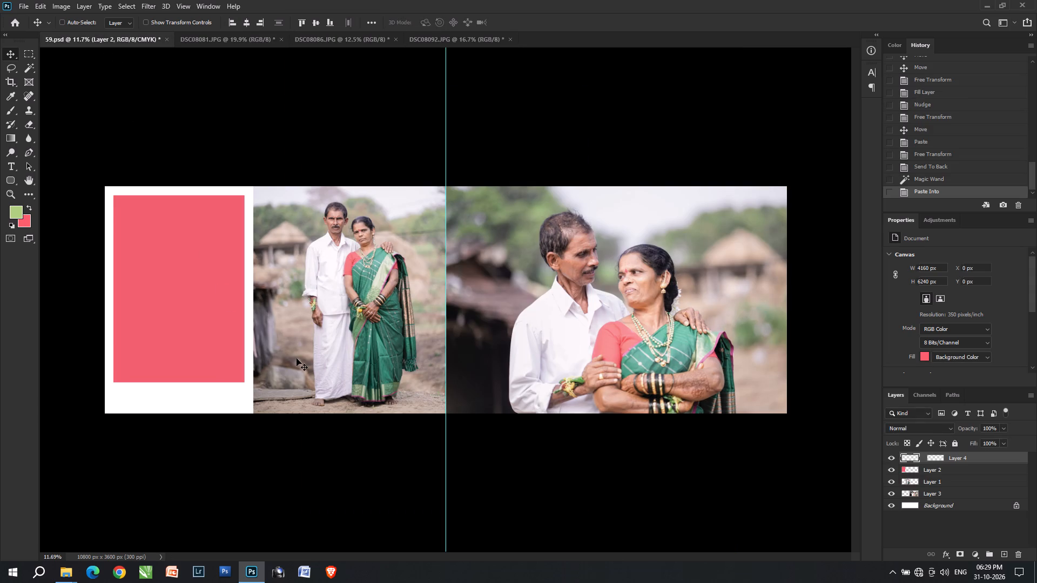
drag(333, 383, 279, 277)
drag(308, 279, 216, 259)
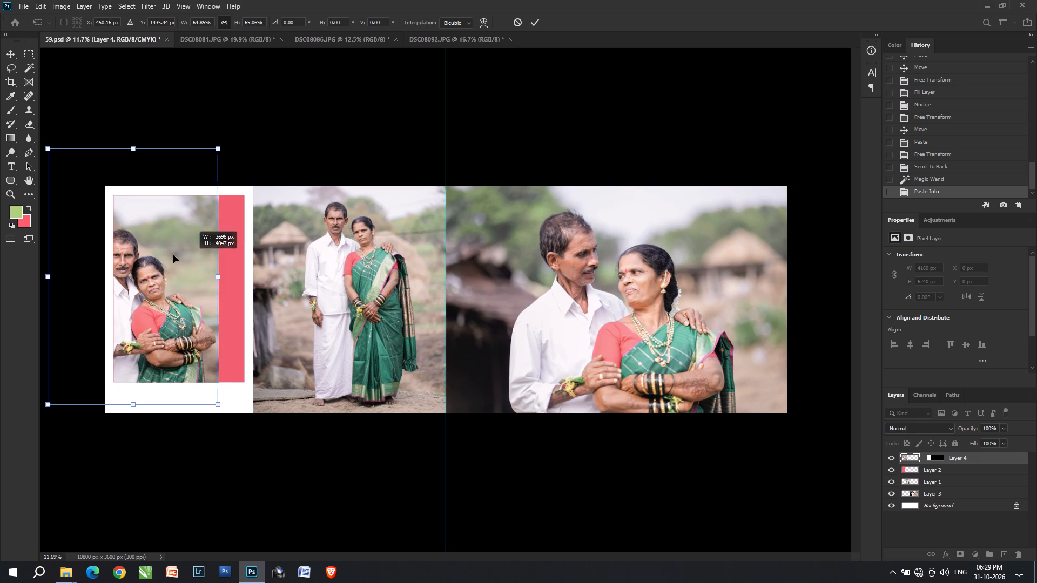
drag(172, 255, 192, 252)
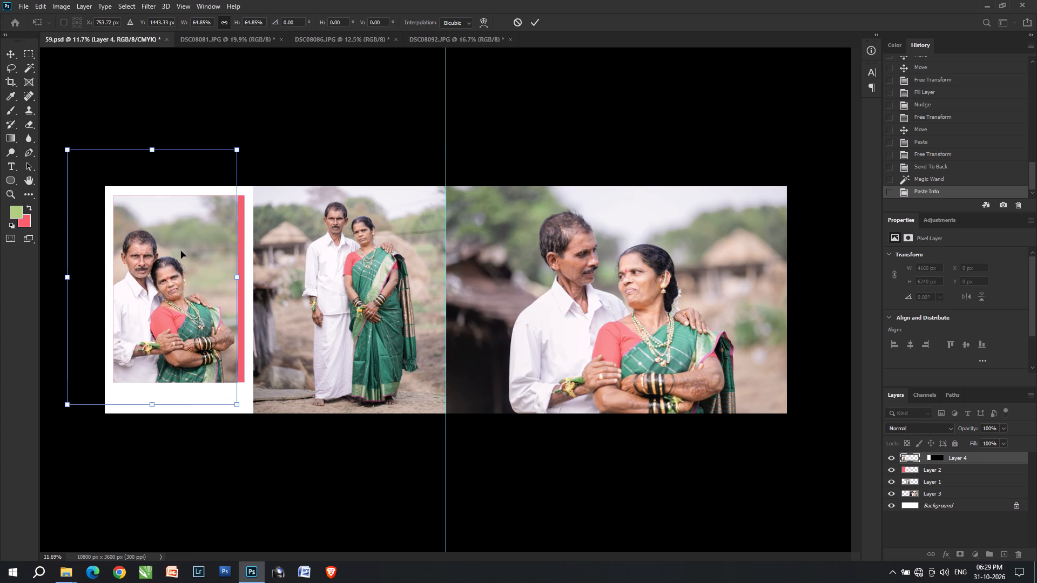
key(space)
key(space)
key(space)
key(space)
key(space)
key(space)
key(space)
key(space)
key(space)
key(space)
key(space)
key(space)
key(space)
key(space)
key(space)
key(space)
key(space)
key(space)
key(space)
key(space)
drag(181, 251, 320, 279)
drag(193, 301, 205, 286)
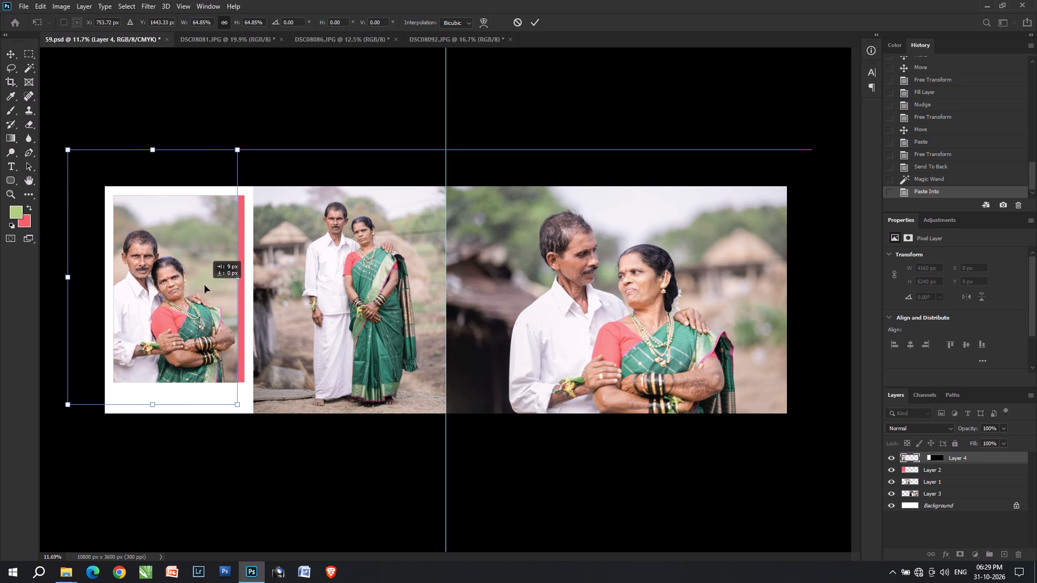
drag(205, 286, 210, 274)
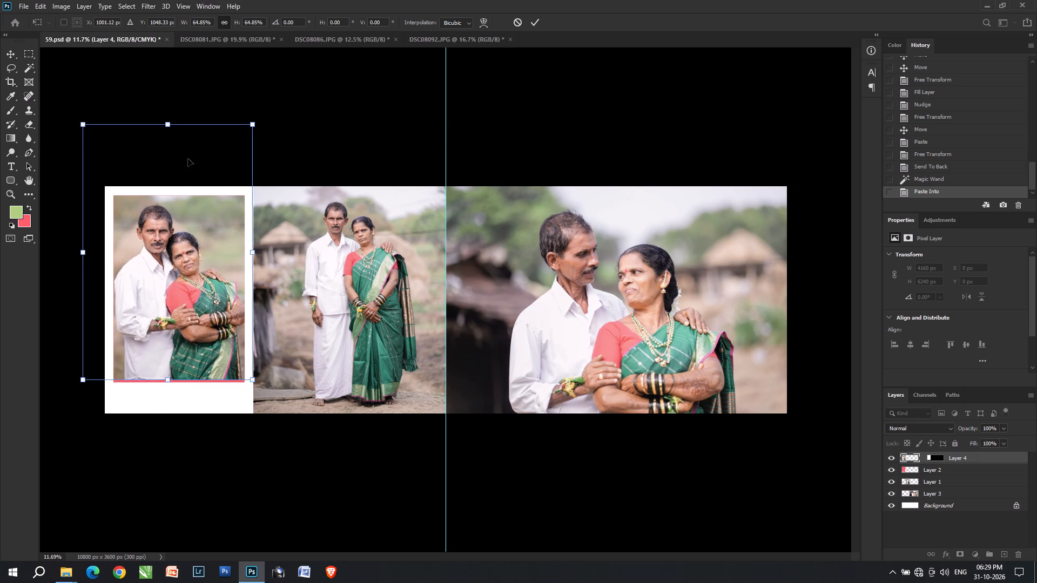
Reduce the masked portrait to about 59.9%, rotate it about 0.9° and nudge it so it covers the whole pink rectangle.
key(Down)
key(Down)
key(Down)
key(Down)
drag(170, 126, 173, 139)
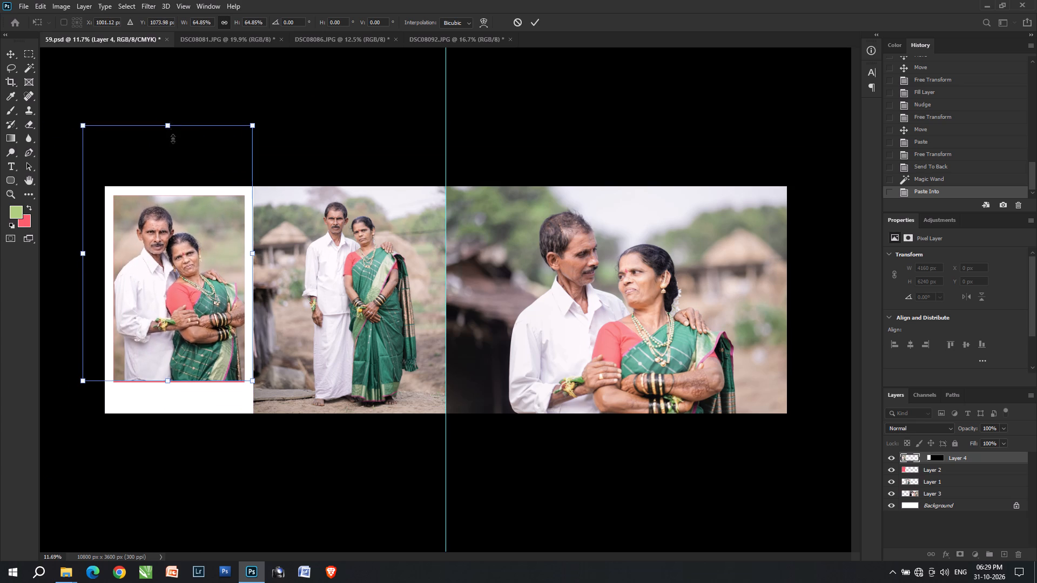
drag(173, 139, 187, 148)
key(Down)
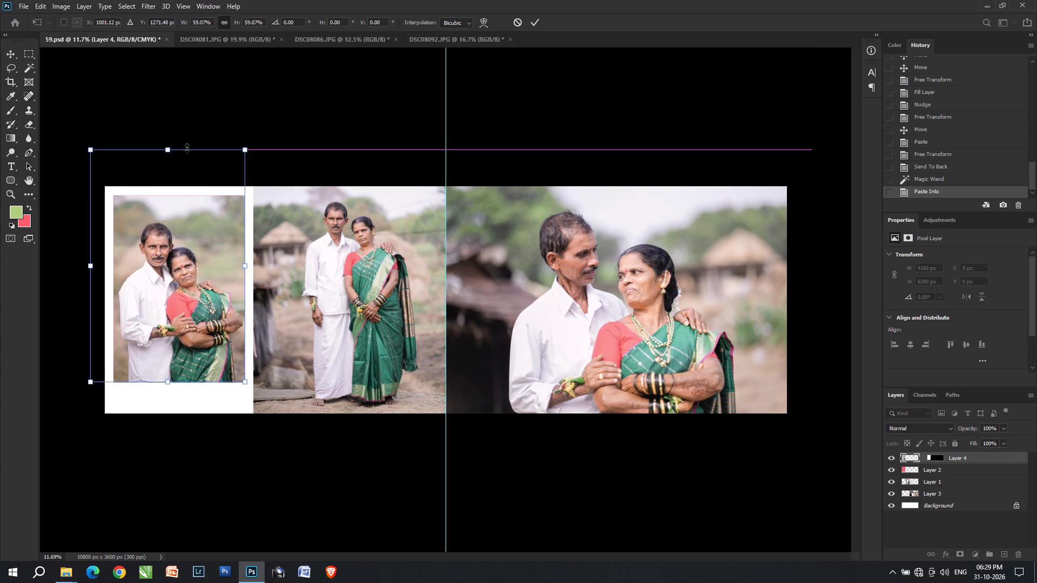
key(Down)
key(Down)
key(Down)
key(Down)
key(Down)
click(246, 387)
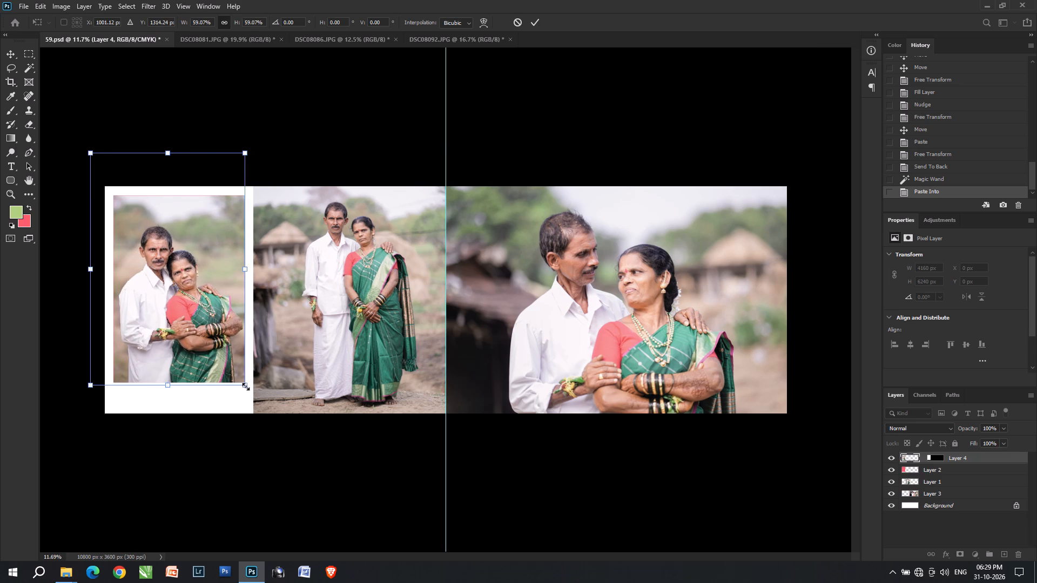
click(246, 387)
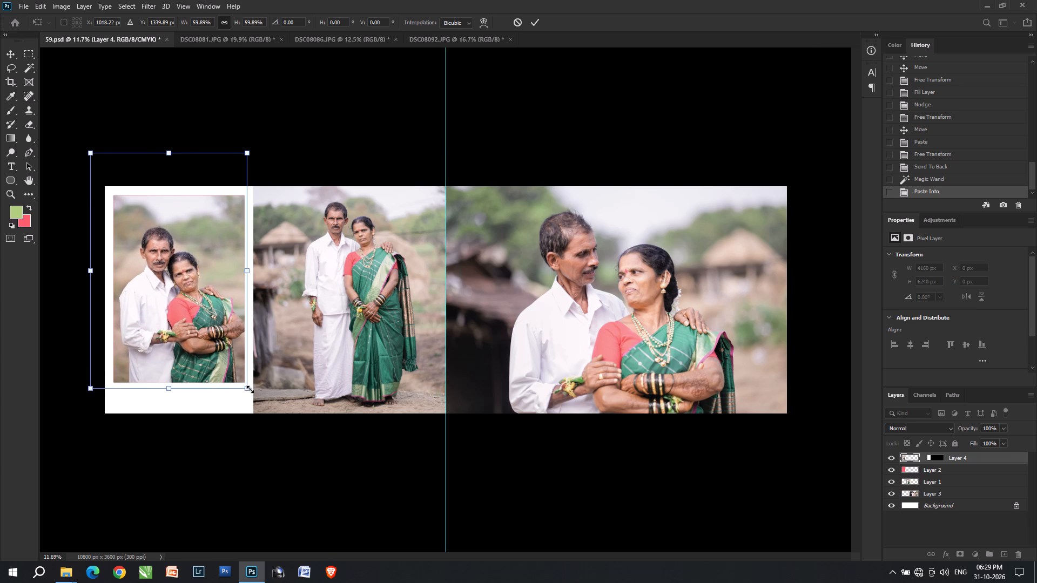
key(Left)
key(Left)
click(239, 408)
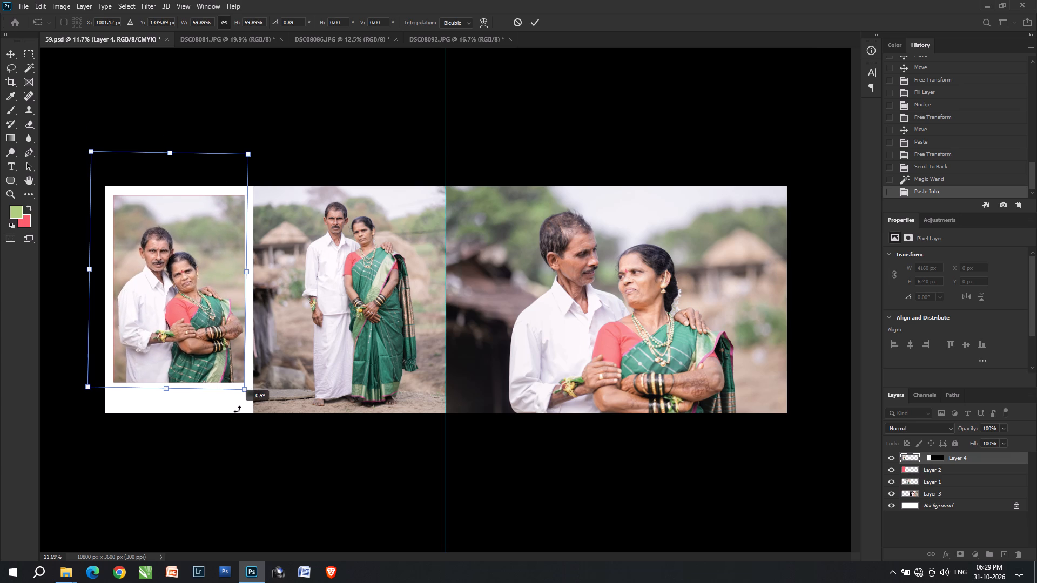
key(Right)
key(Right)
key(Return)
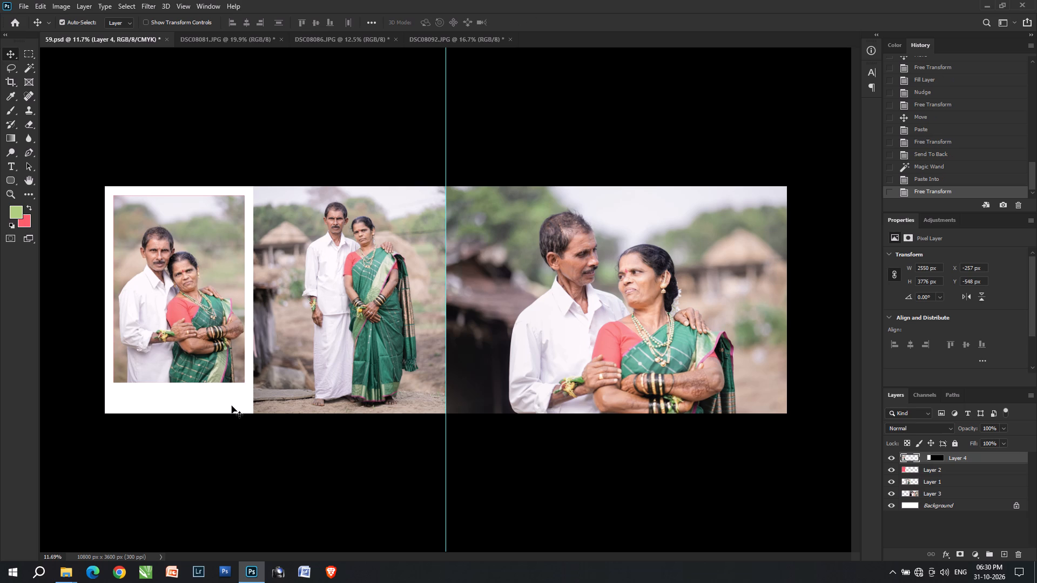
Select the masked portrait's layer, Layer 4, over the pink rectangle and delete it.
right_click(198, 330)
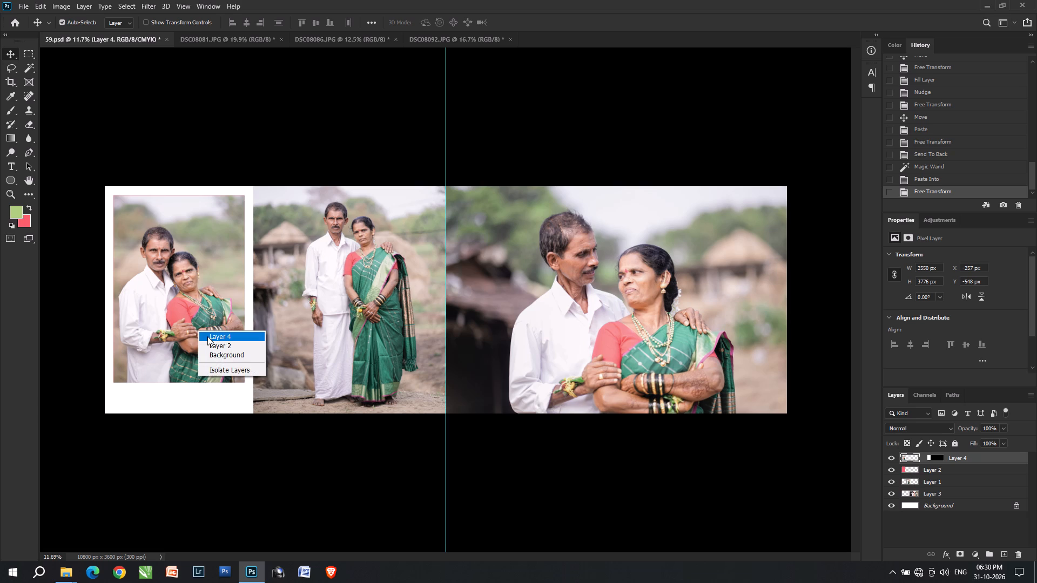
click(207, 336)
key(Delete)
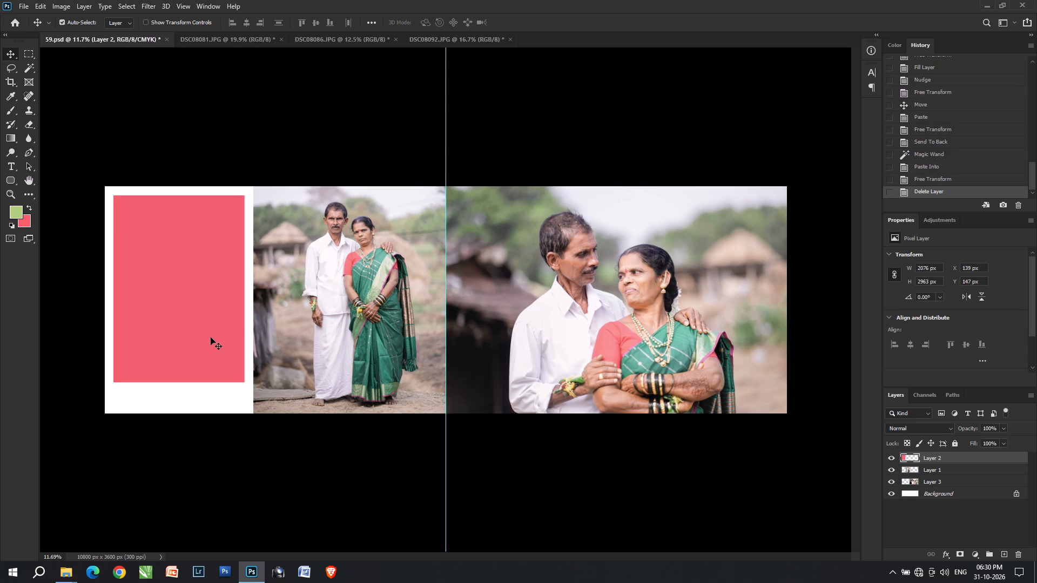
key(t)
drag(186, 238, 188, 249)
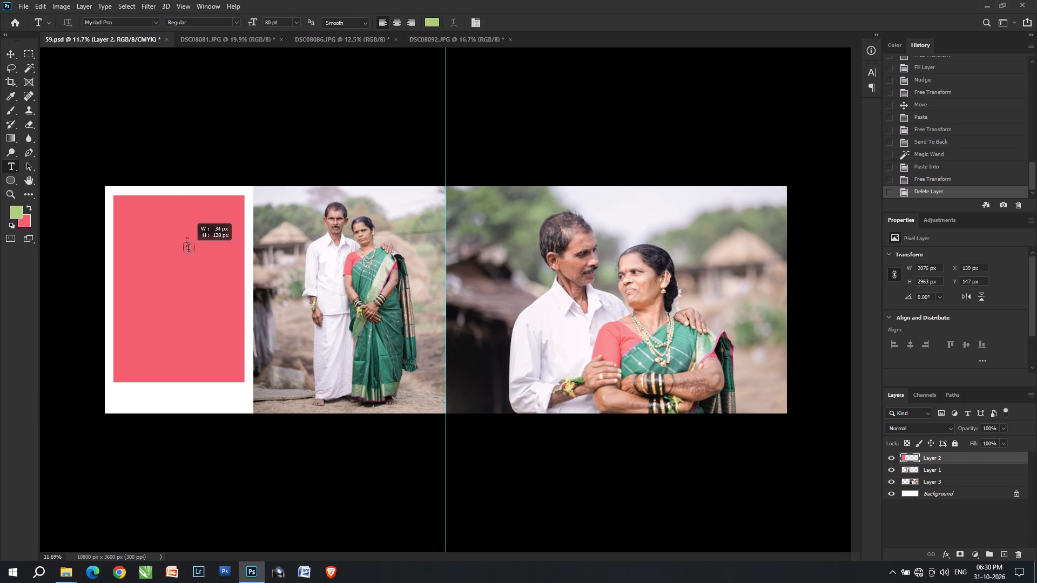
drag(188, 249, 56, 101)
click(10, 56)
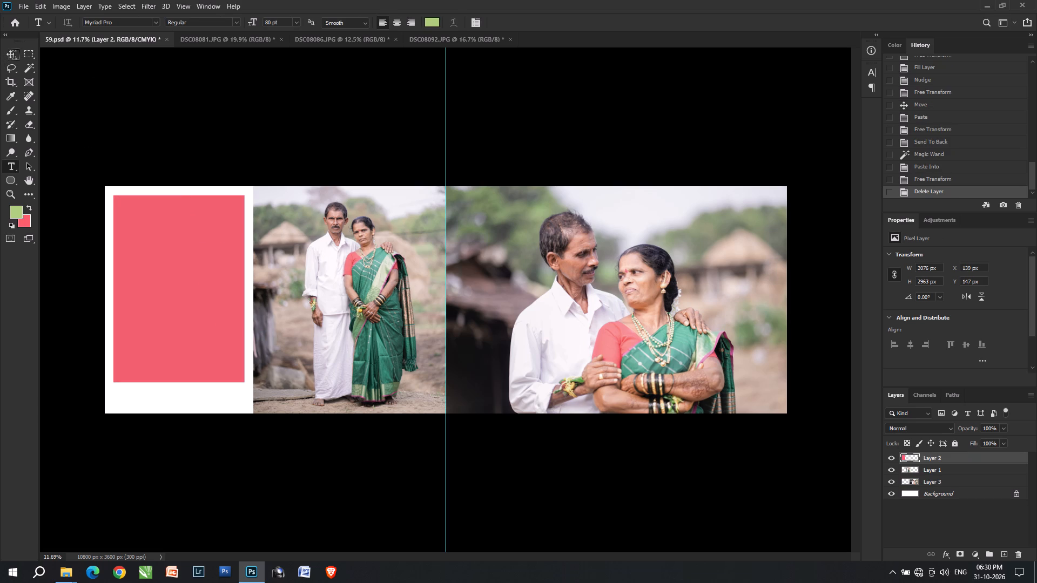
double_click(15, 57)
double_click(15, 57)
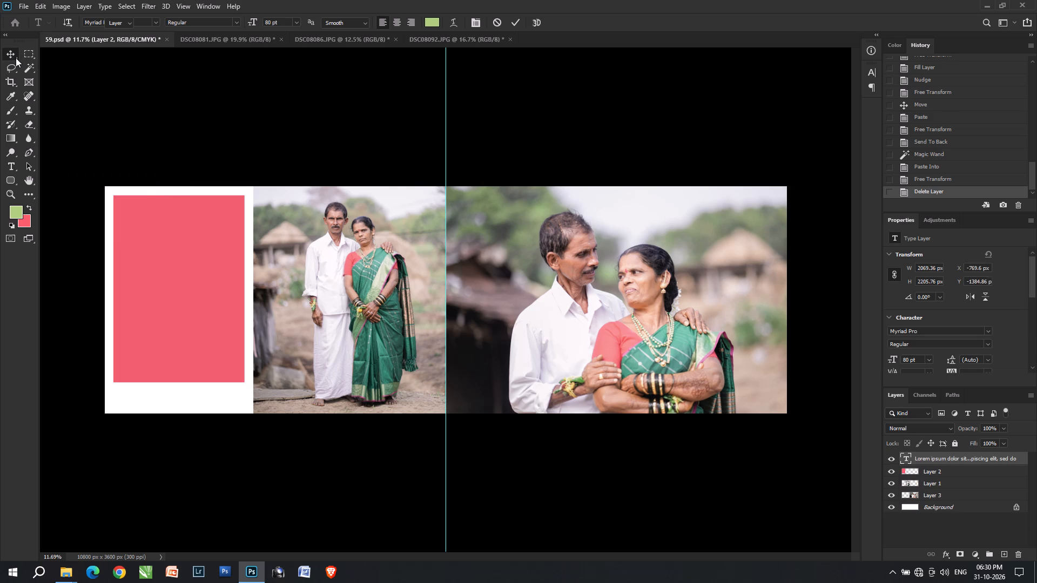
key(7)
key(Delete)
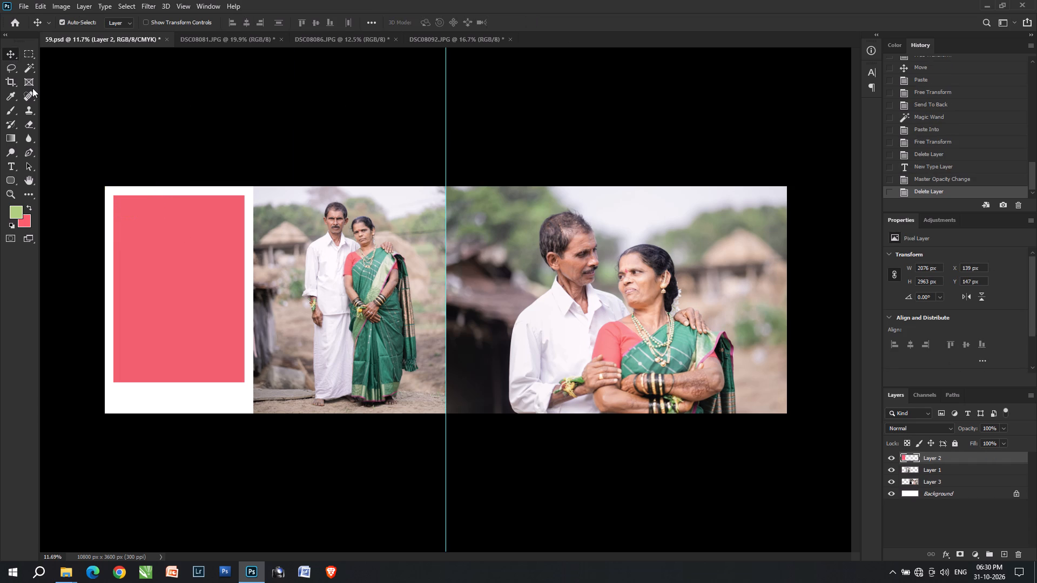
Resize the pink rectangle to about 2354 x 2843 px, filling the width beside the full-length portrait, and shift it slightly above vertical centre.
key(v)
key(v)
click(221, 287)
key(ctrl+t)
shift+drag(178, 195, 179, 205)
shift+click(181, 382)
shift+drag(184, 334, 185, 344)
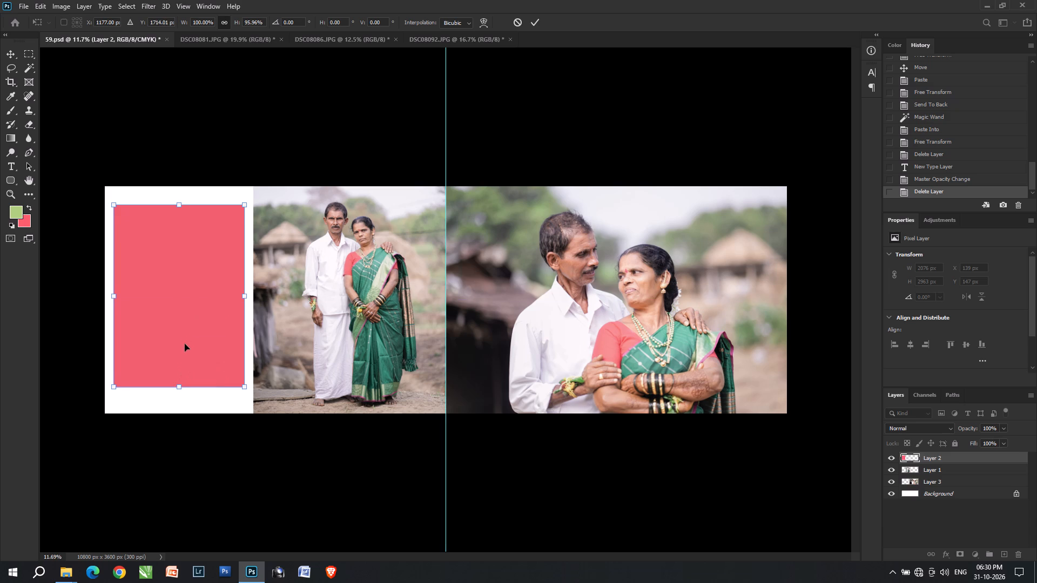
shift+drag(185, 344, 185, 340)
alt+shift+drag(114, 299, 109, 298)
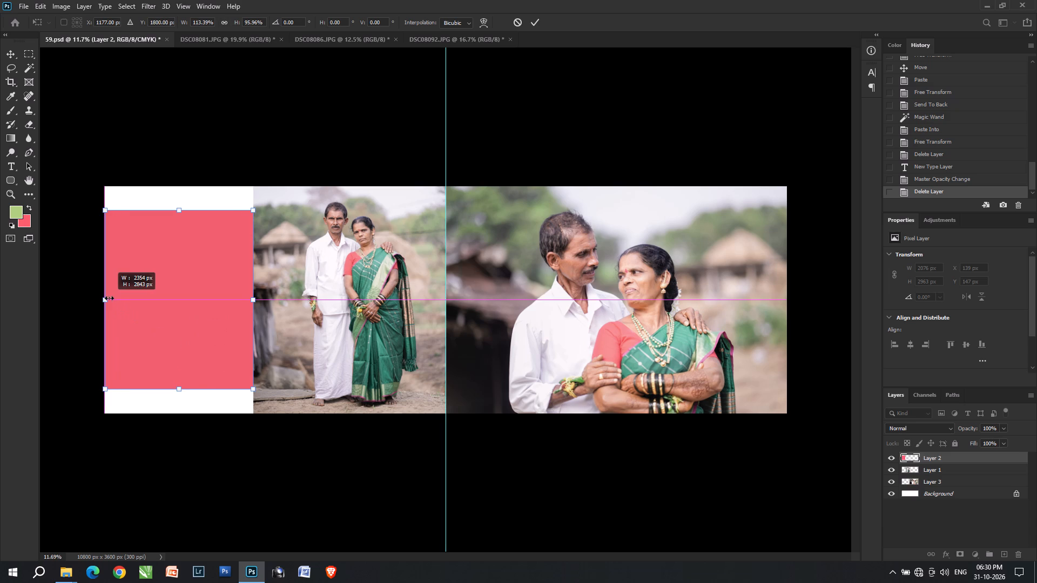
alt+shift+drag(109, 298, 107, 297)
double_click(190, 300)
text(vv)
right_click(190, 300)
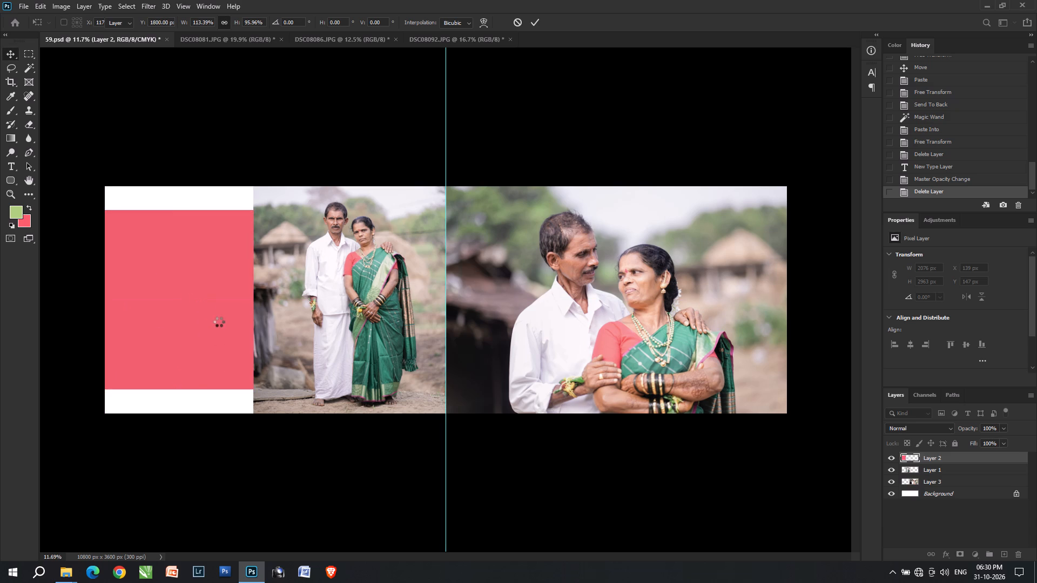
click(215, 303)
shift+drag(216, 314, 216, 308)
Select the resized pink rectangle's area with the Magic Wand and paste the cut portrait into that selection.
key(w)
click(216, 308)
key(ctrl+alt+shift+v)
Scale the newly masked portrait to about 66.8%, rotate it about 0.7° and position the couple to fill the pink rectangle.
key(ctrl+t)
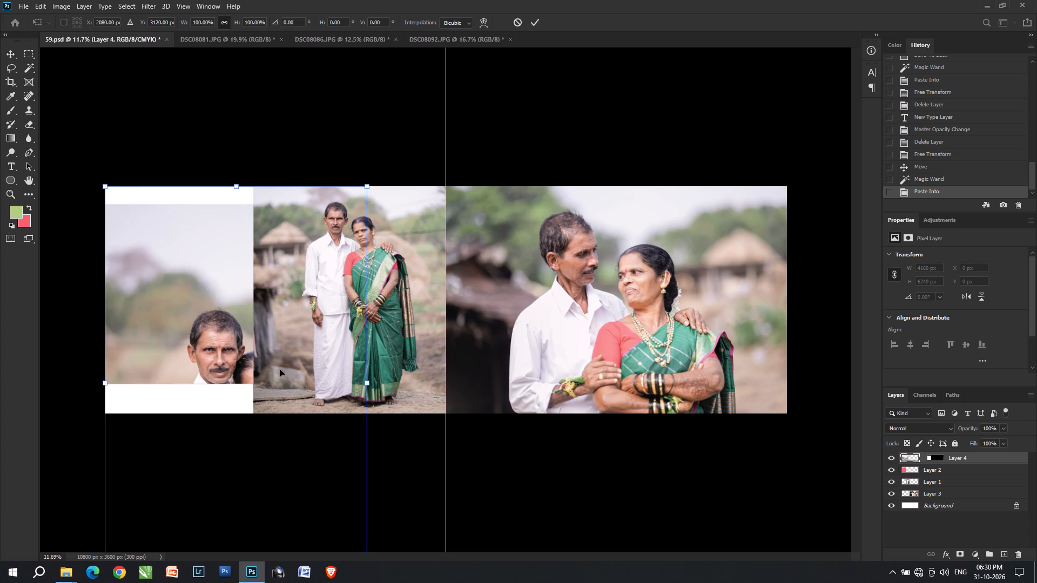
drag(285, 377, 255, 273)
drag(334, 277, 247, 261)
drag(200, 281, 201, 274)
click(167, 403)
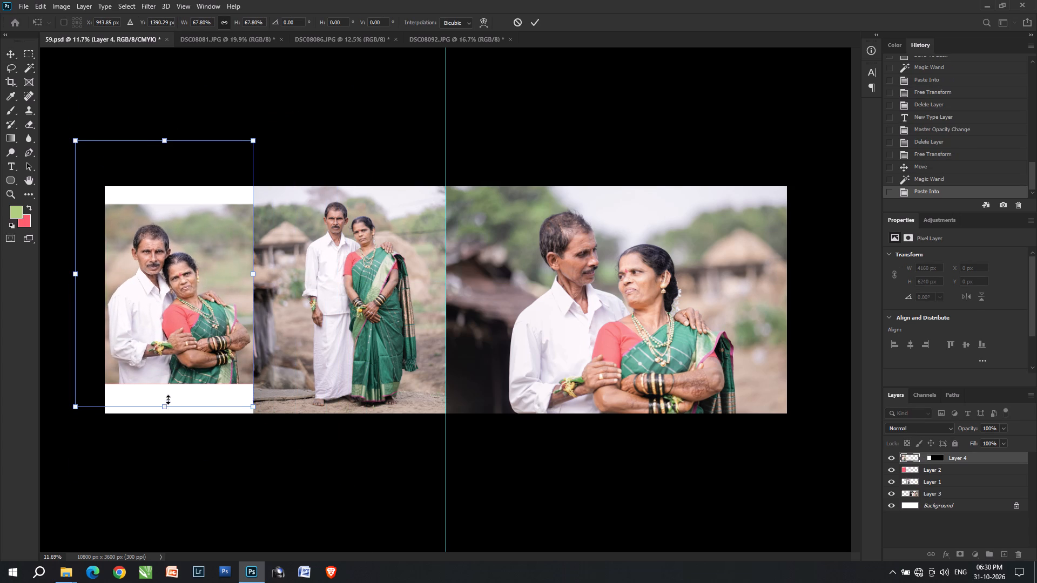
click(213, 342)
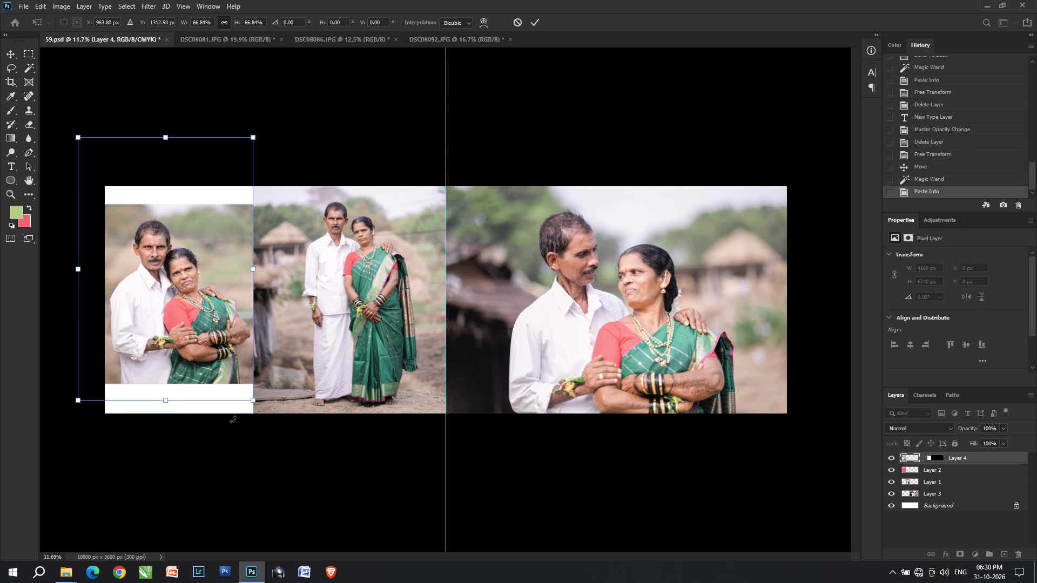
key(Right)
key(Up)
key(Right)
key(Right)
click(223, 409)
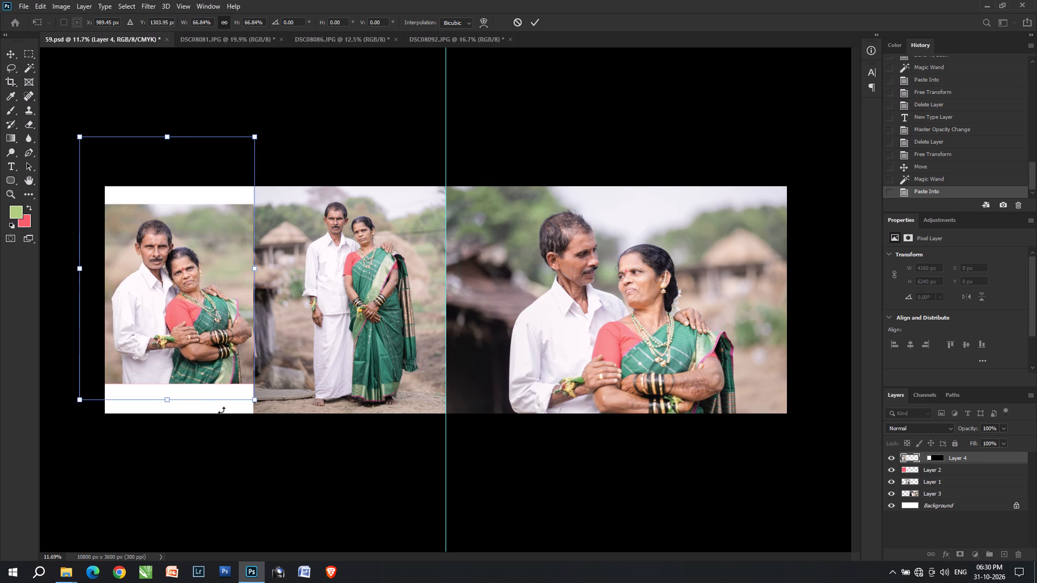
key(Return)
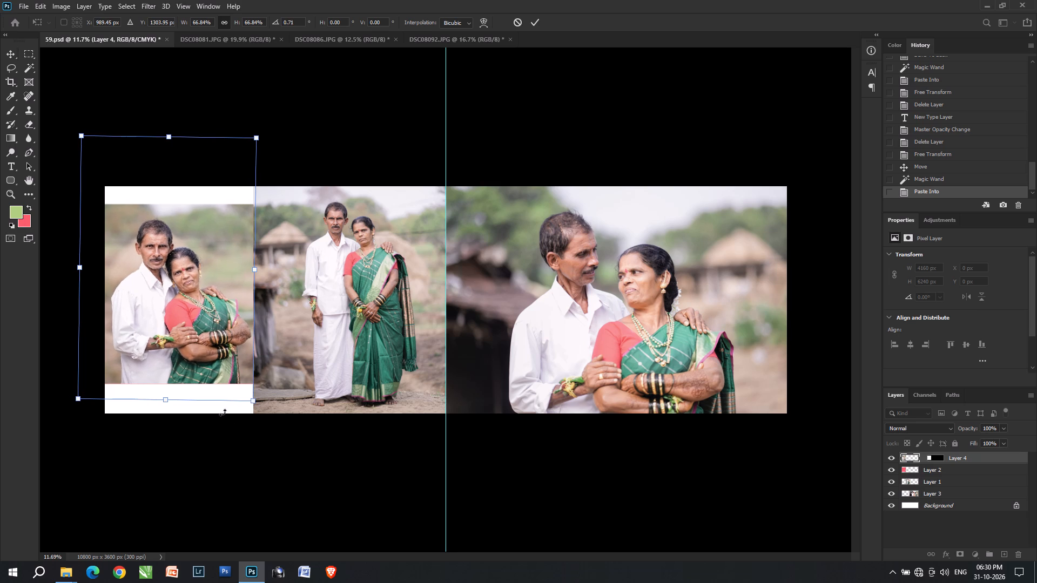
key(Right)
key(Down)
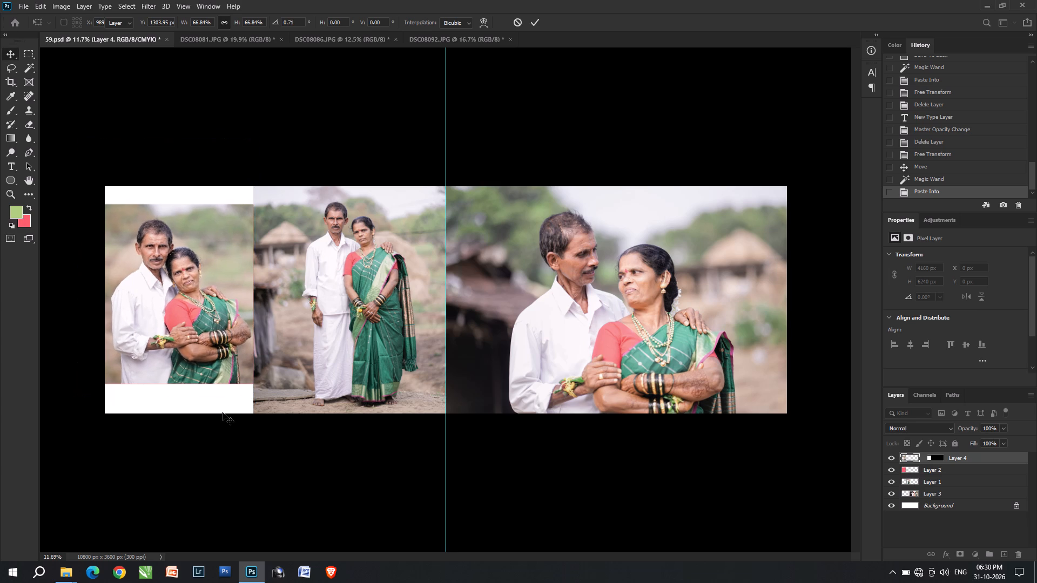